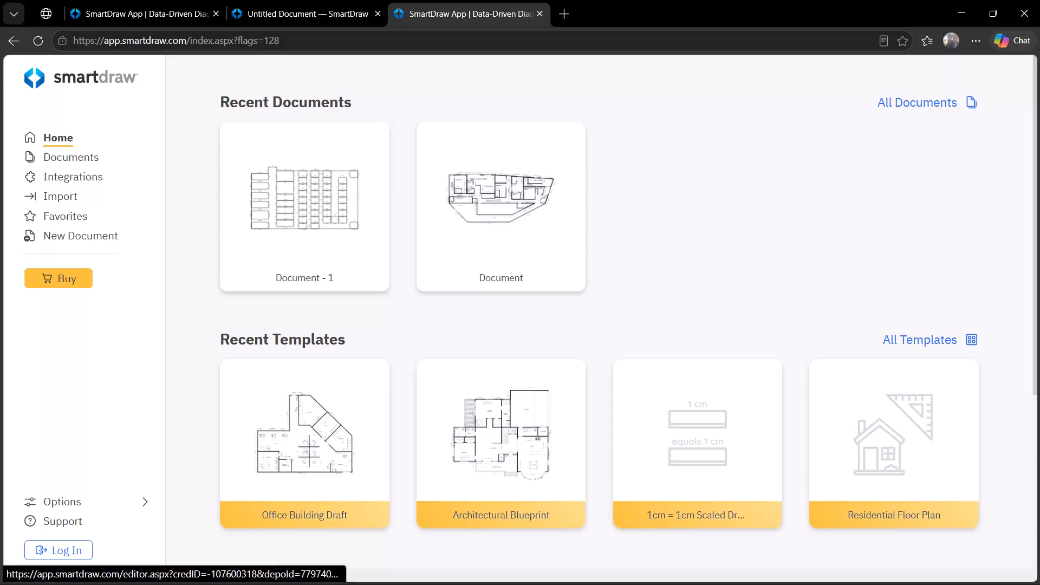
# Open the Architectural Blueprint template from the recent templates.
pyautogui.click(517, 441)
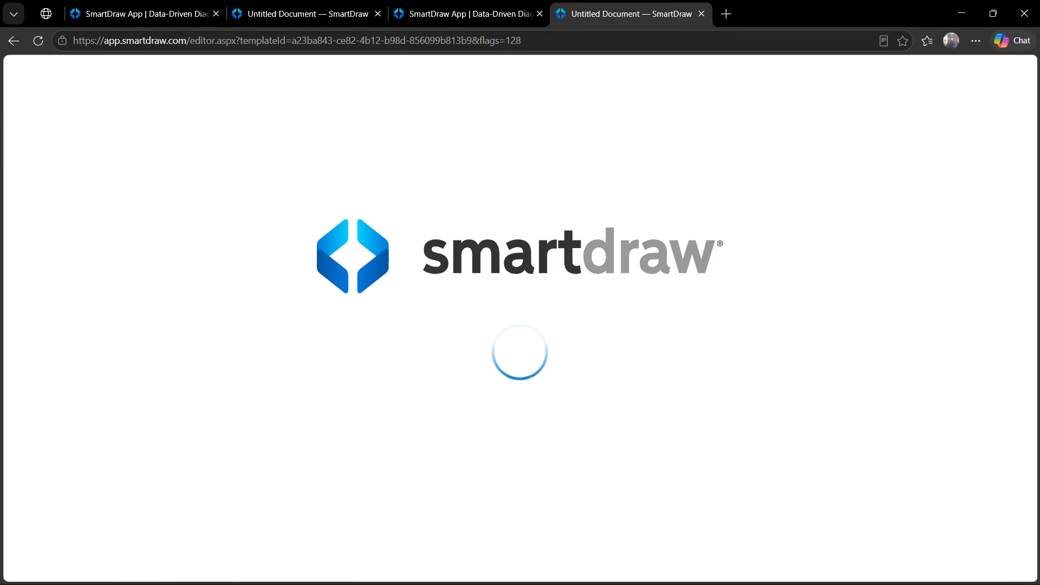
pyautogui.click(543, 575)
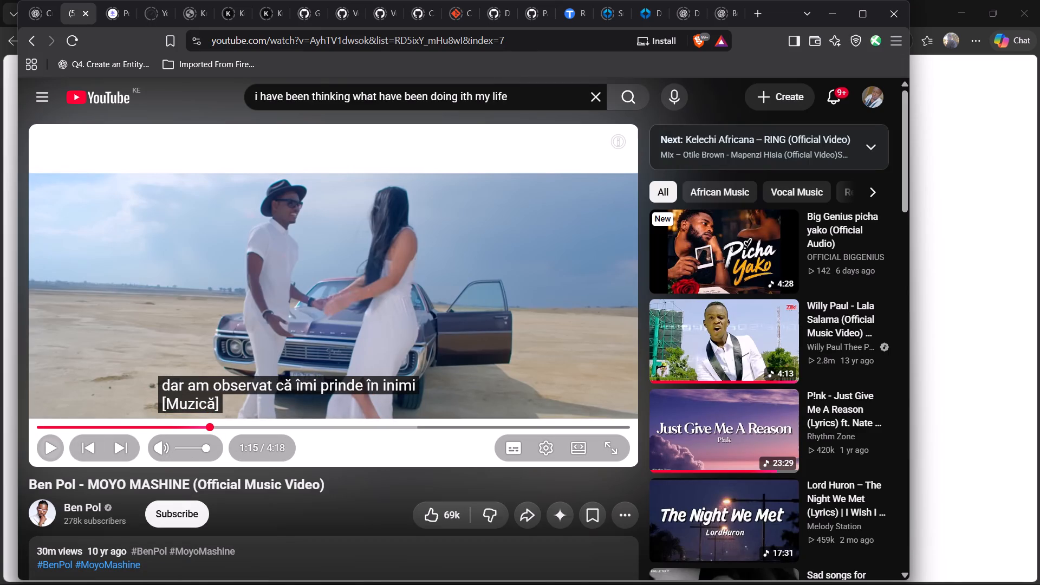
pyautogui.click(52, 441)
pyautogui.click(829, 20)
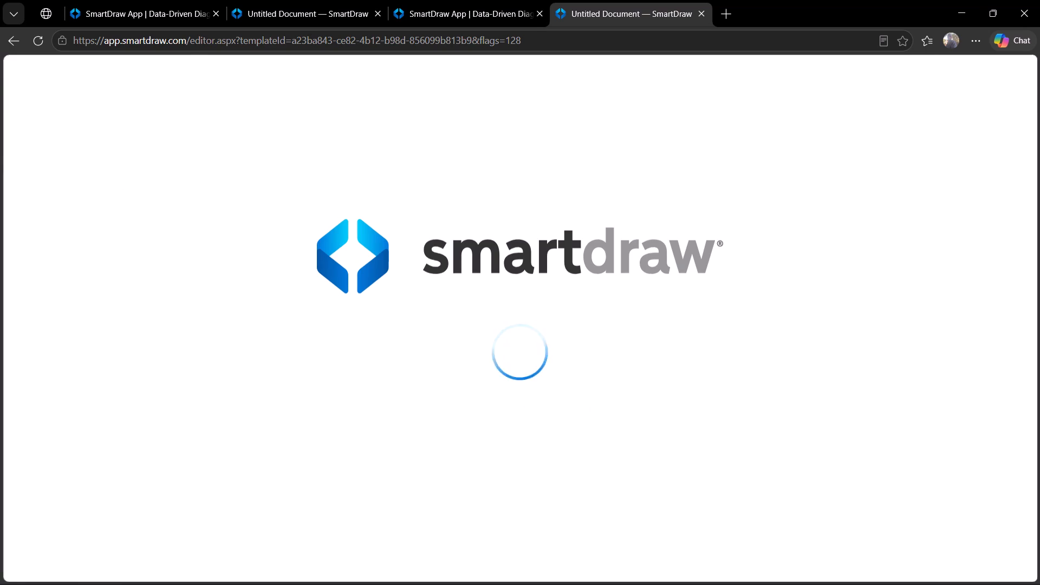
# Delete all of the template's drawing content to leave a blank page.
pyautogui.hotkey('ctrl', 'a')
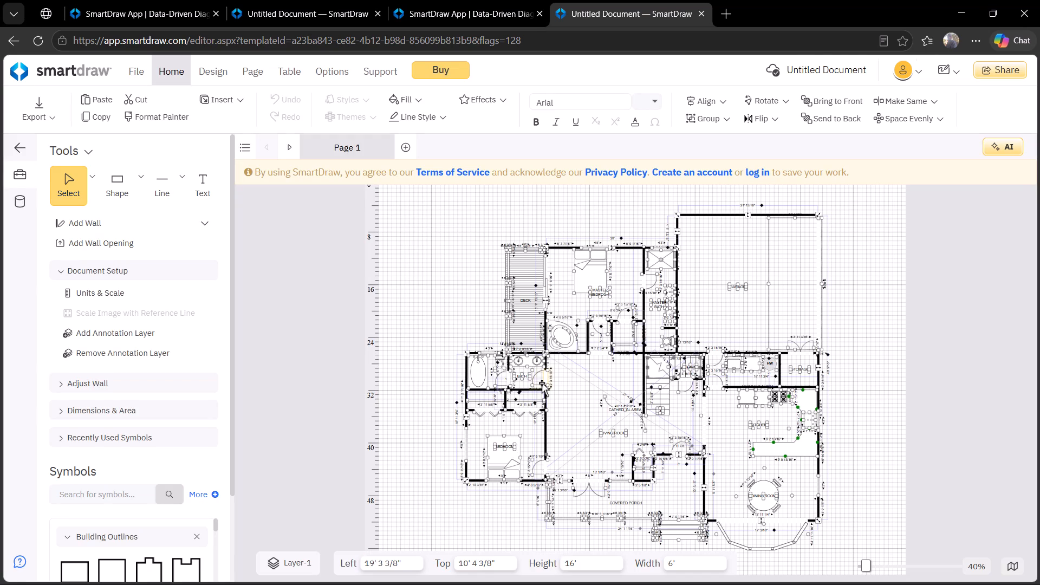
pyautogui.press('BackSpace')
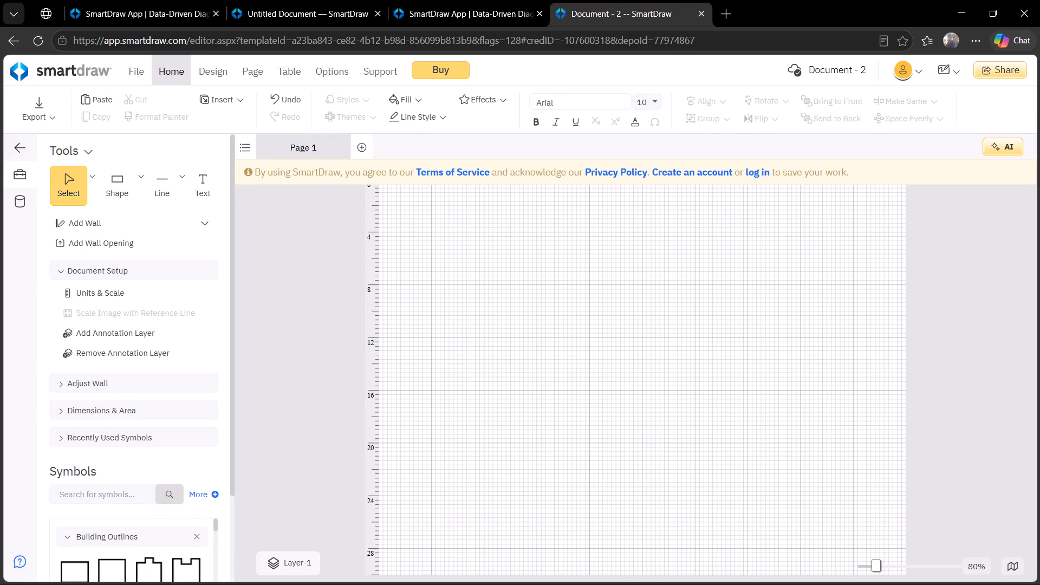
# Place the T-shaped building outline, 30' wide and 20' high, near the top of the page.
pyautogui.moveTo(232, 400); pyautogui.dragTo(223, 505)
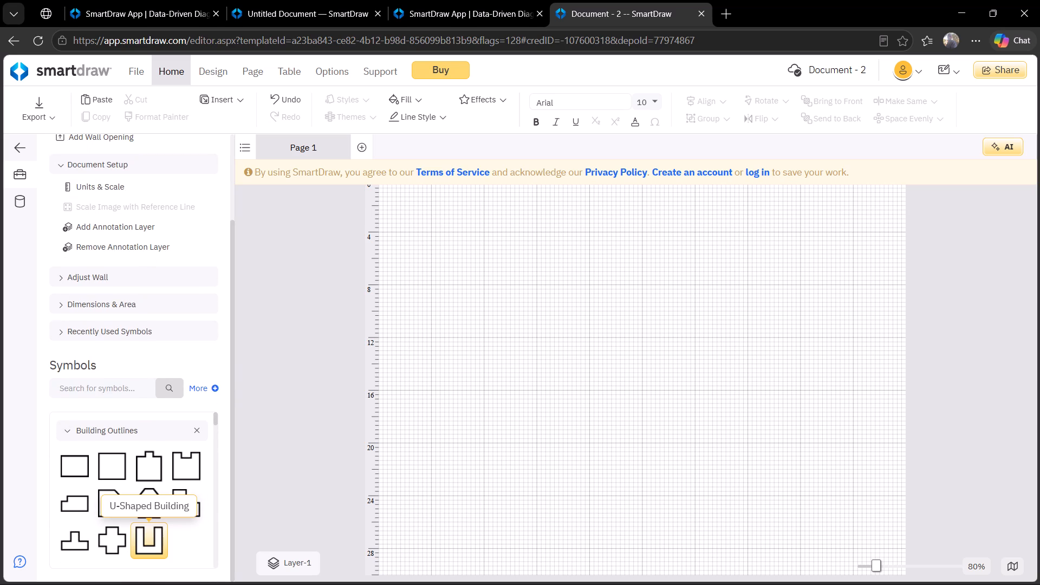
pyautogui.click(155, 542)
pyautogui.moveTo(89, 539); pyautogui.dragTo(496, 355)
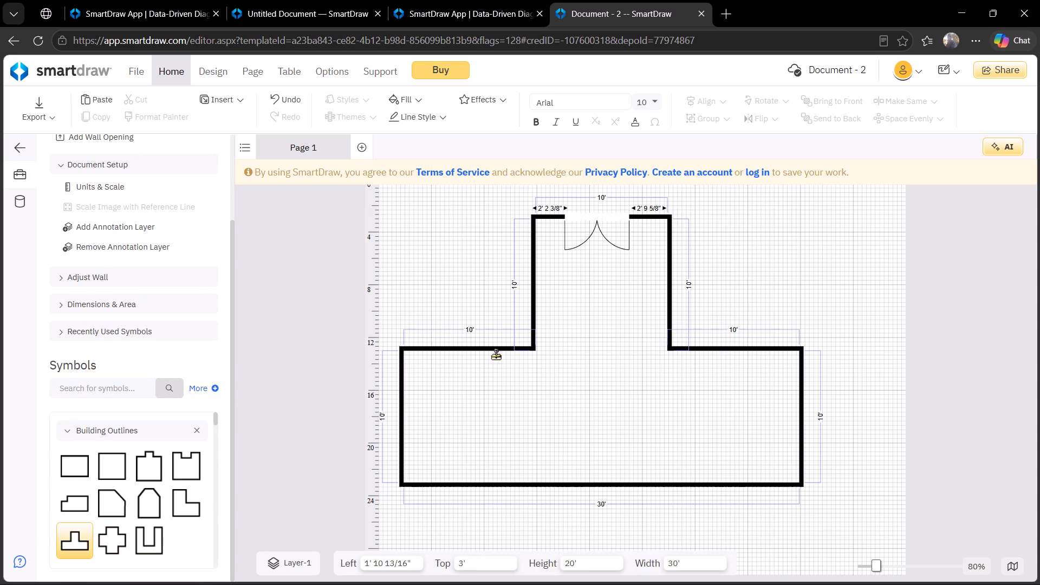
pyautogui.moveTo(496, 355); pyautogui.dragTo(516, 355)
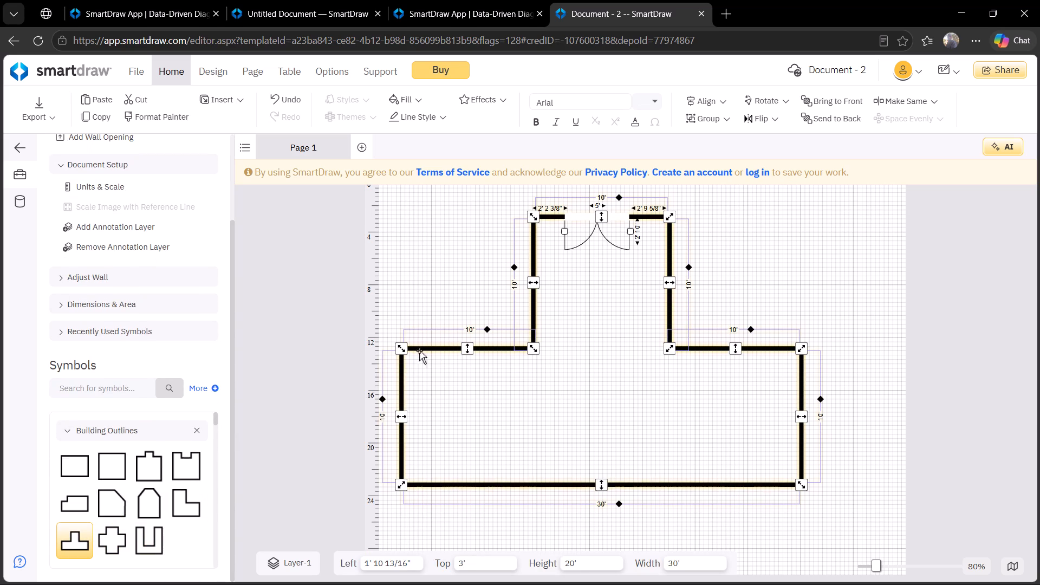
# Rotate the T-shaped outline to a diagonal orientation with its double-door wing pointing to the upper left.
pyautogui.click(777, 98)
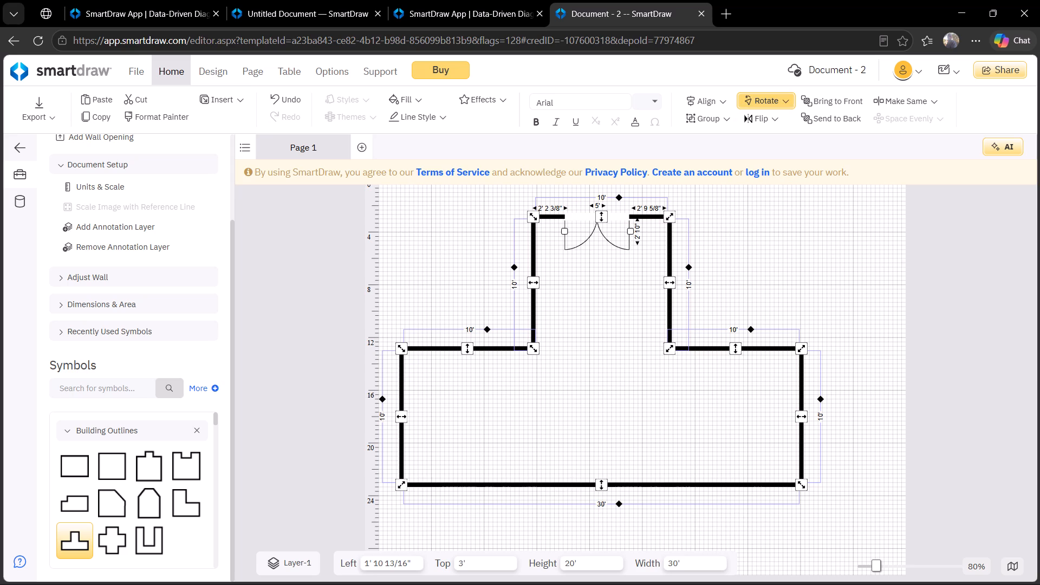
pyautogui.click(799, 156)
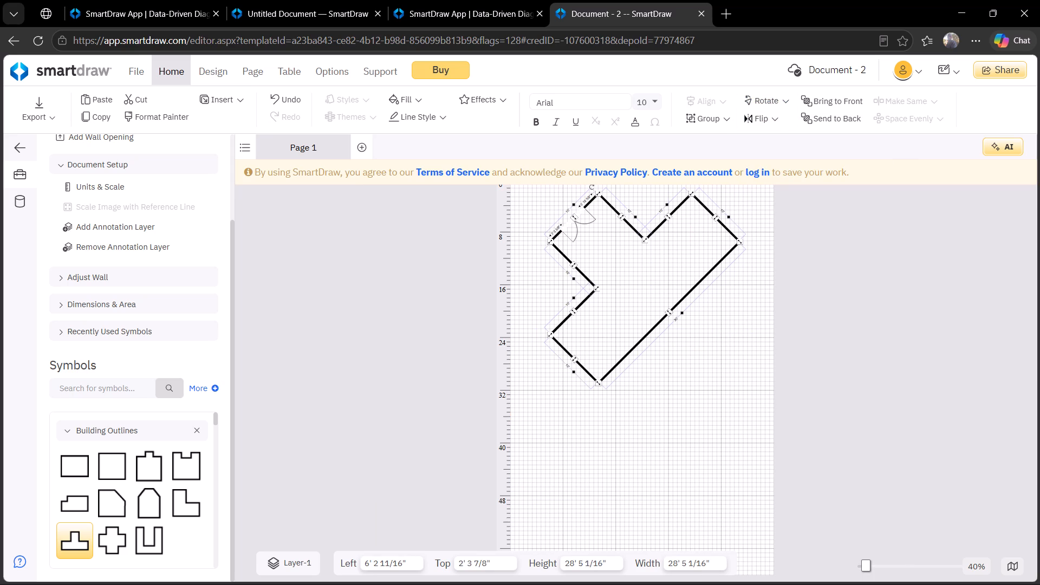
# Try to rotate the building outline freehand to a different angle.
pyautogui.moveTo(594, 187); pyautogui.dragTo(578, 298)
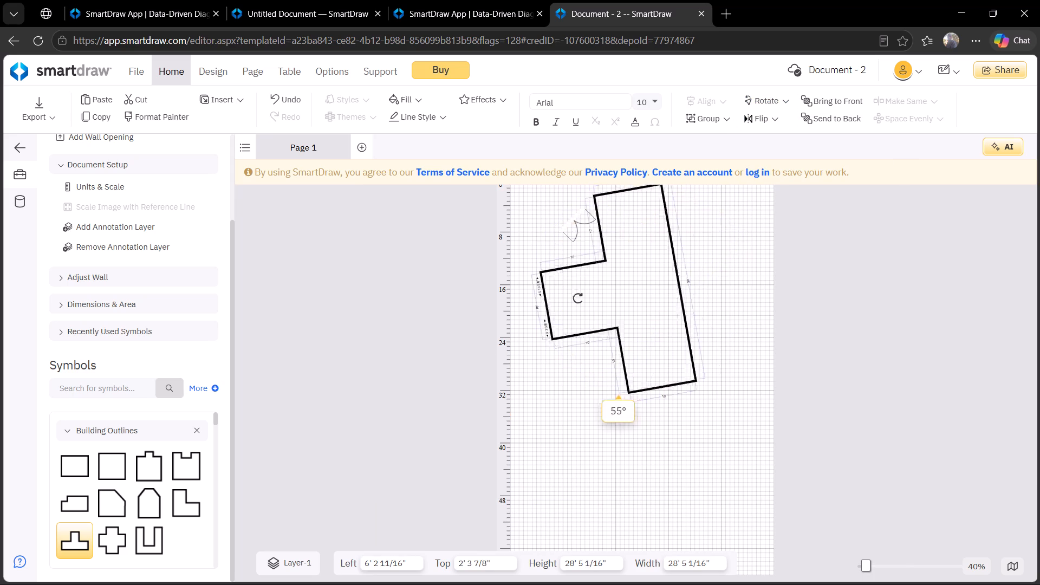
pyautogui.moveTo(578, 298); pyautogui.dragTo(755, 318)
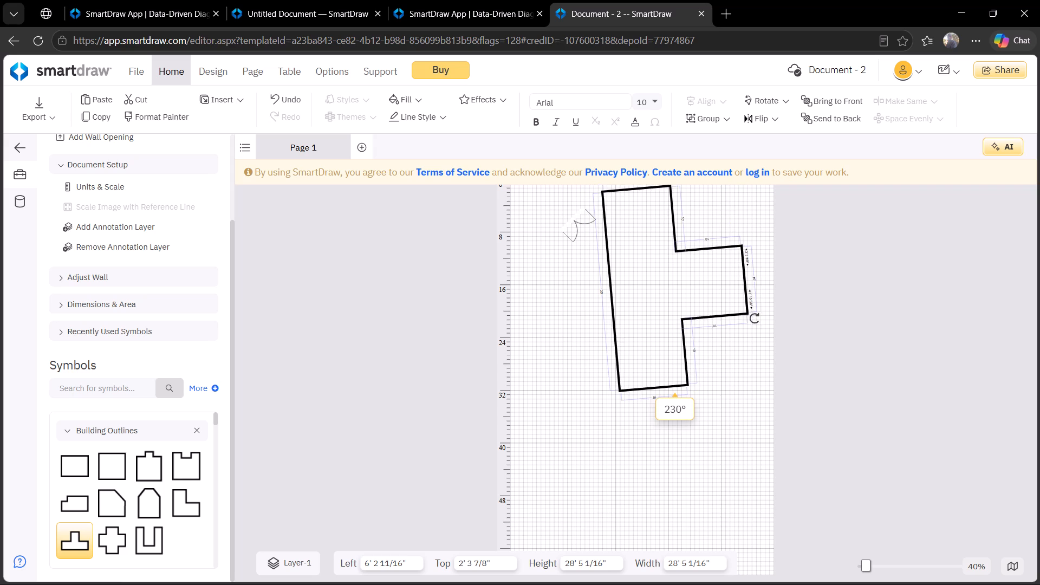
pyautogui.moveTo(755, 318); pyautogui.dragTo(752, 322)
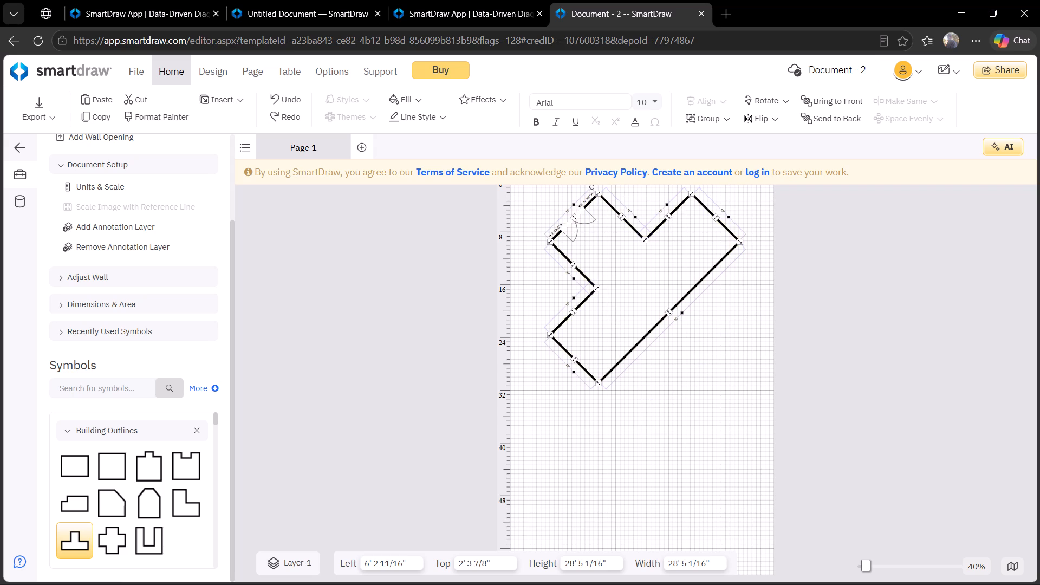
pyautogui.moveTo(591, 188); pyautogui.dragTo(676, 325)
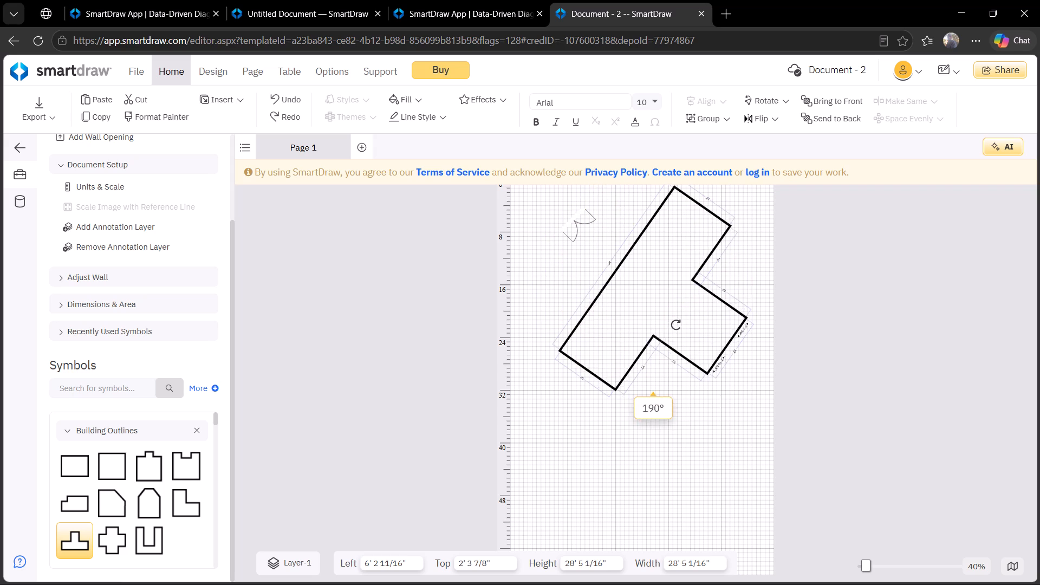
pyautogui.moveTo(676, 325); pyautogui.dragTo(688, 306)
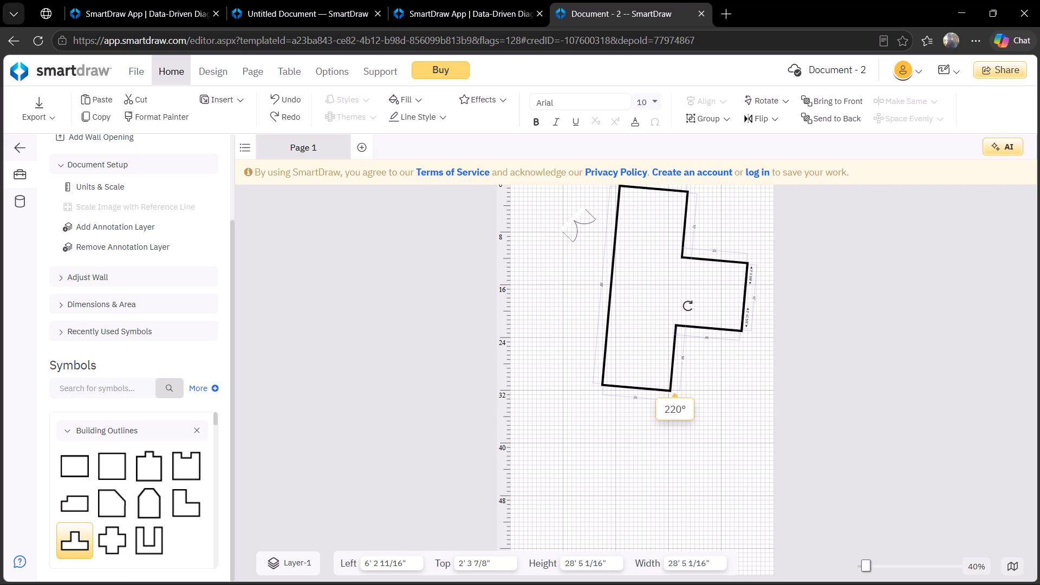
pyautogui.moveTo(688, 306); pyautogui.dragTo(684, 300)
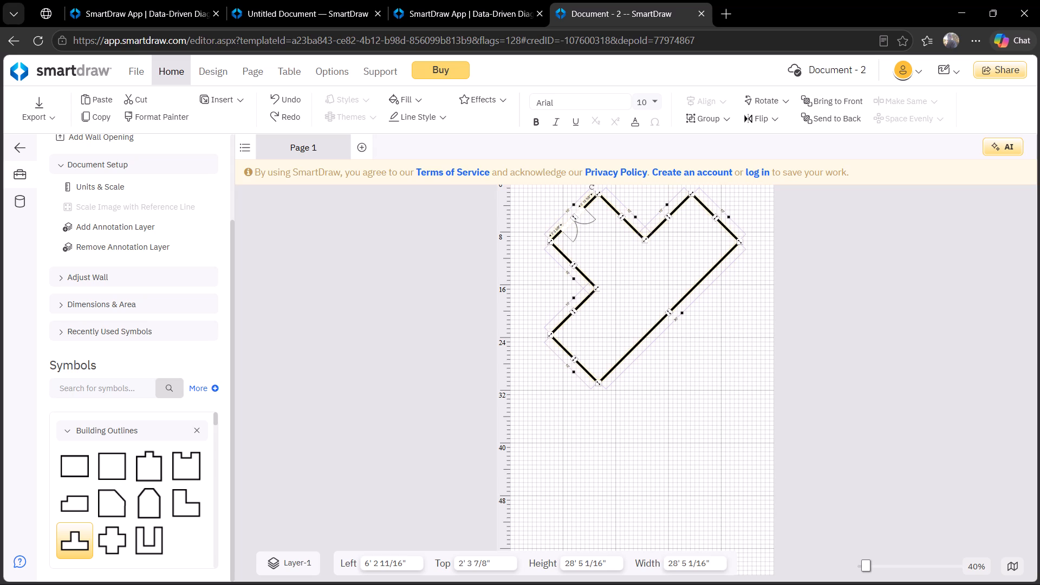
# Rotate the outline to the preset diagonal angle that points its double-door wing to the lower left.
pyautogui.click(784, 102)
pyautogui.click(827, 134)
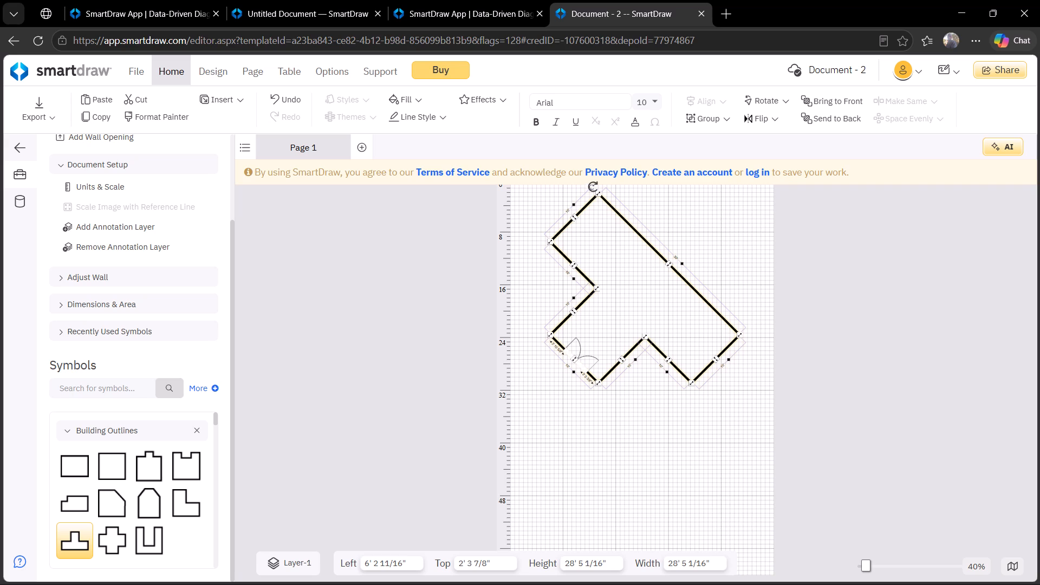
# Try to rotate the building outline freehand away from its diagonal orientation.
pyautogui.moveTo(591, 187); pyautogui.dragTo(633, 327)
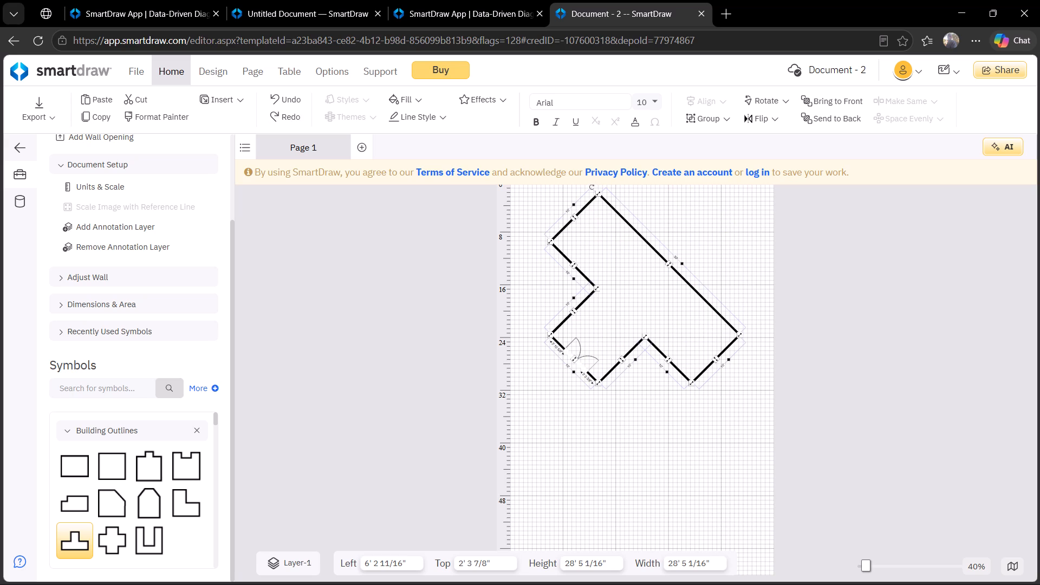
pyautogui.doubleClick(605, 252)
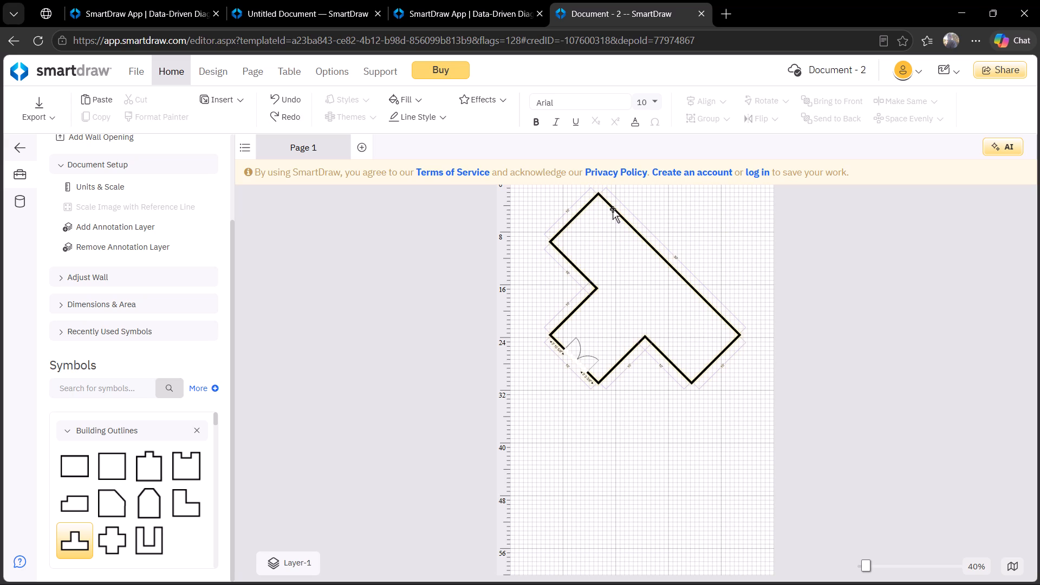
# Move the 30' back wall outward until the adjoining end walls are about 11' 7" long.
pyautogui.click(668, 262)
pyautogui.moveTo(668, 262); pyautogui.dragTo(712, 209)
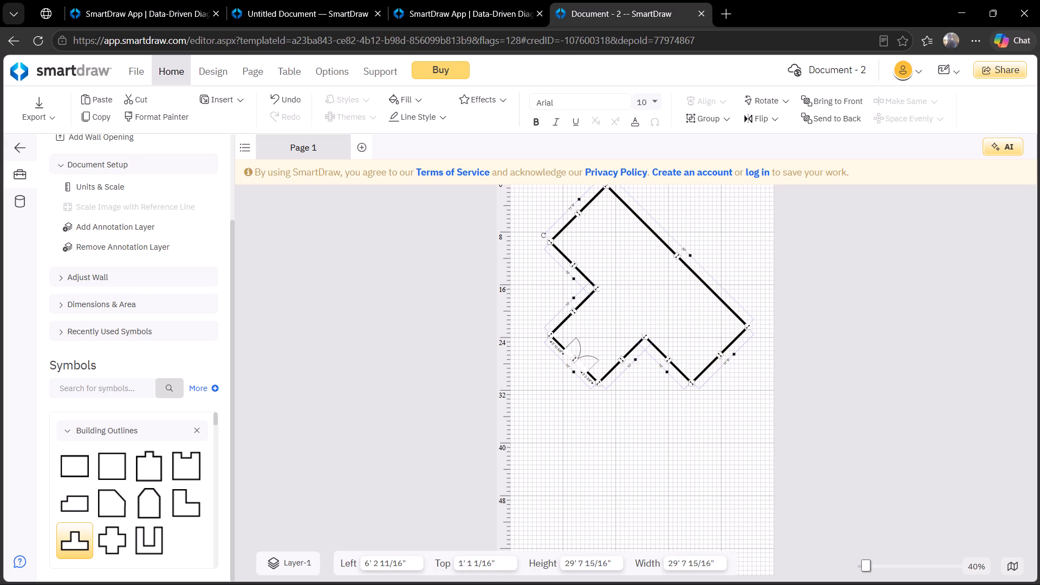
pyautogui.moveTo(675, 258); pyautogui.dragTo(695, 226)
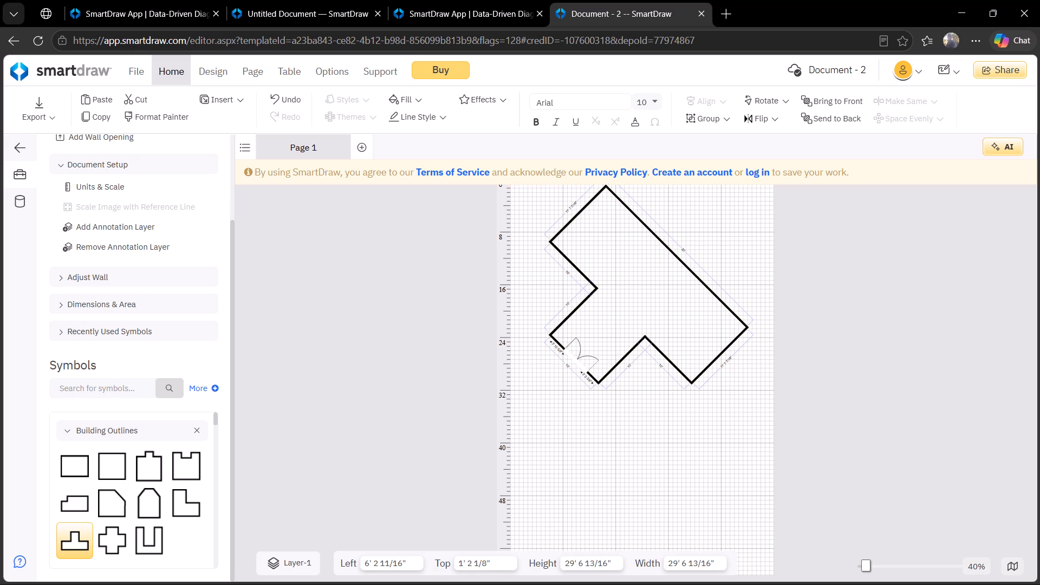
pyautogui.moveTo(695, 226); pyautogui.dragTo(696, 224)
pyautogui.moveTo(674, 256); pyautogui.dragTo(698, 223)
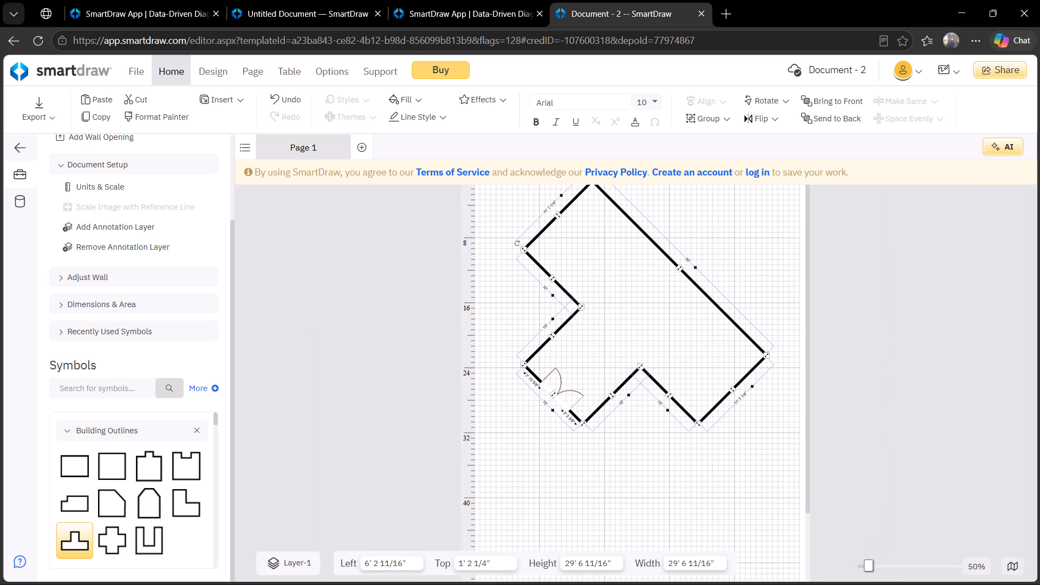
# Move the left 10' shoulder wall outward, making the upper-left end wall about 15' 9" and the notch wall about 5' 11".
pyautogui.moveTo(551, 277); pyautogui.dragTo(525, 297)
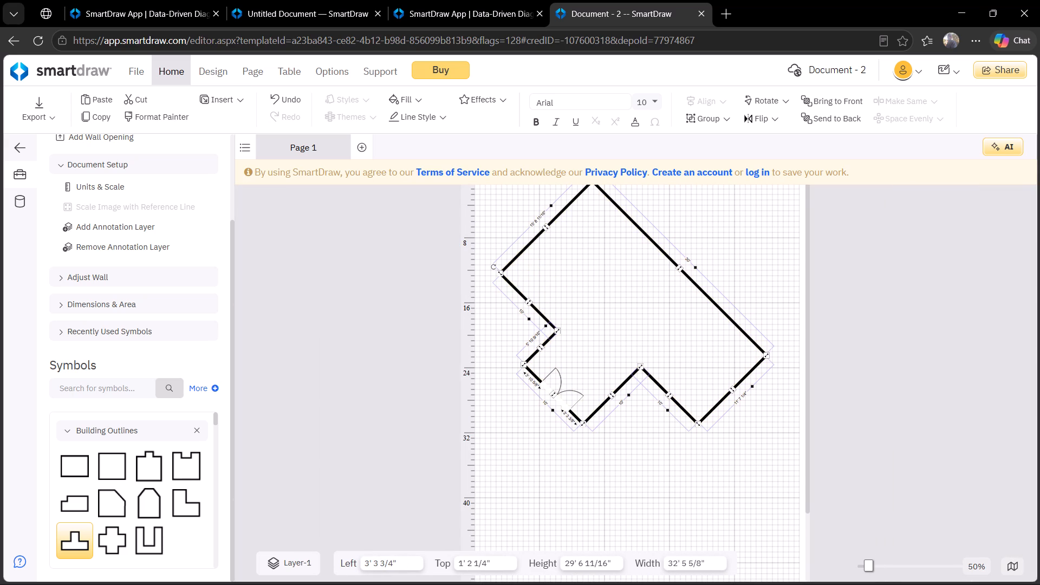
pyautogui.click(649, 308)
# Move the lower-right end wall outward until the long back wall is about 38' 10".
pyautogui.click(743, 377)
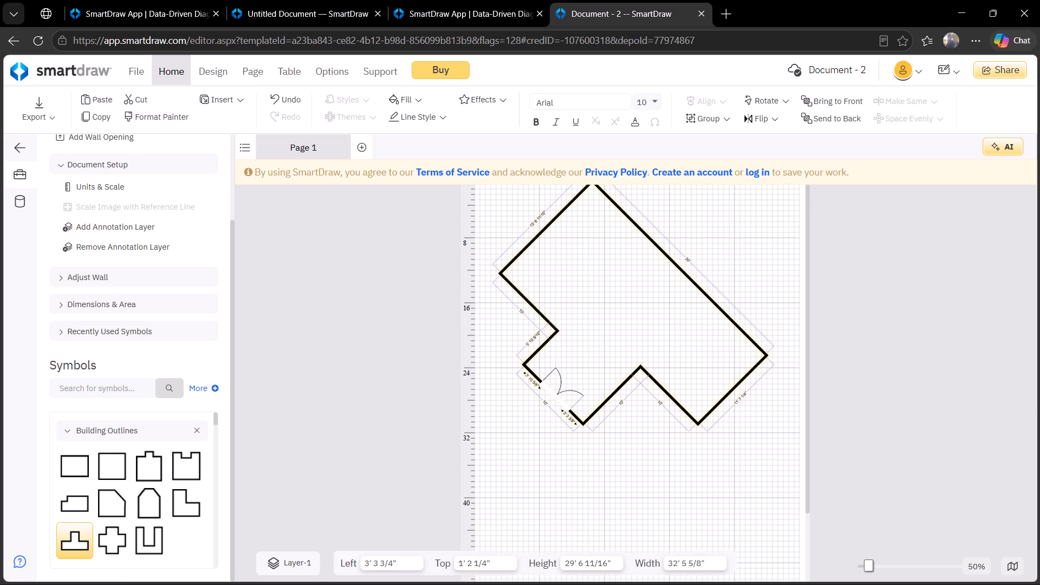
pyautogui.moveTo(733, 389); pyautogui.dragTo(791, 430)
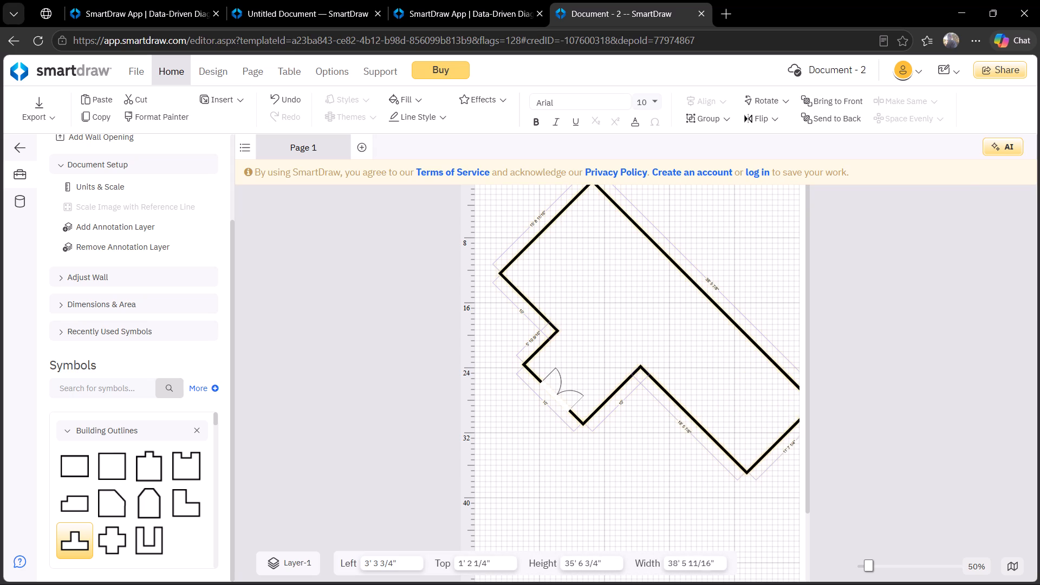
pyautogui.moveTo(791, 430); pyautogui.dragTo(793, 433)
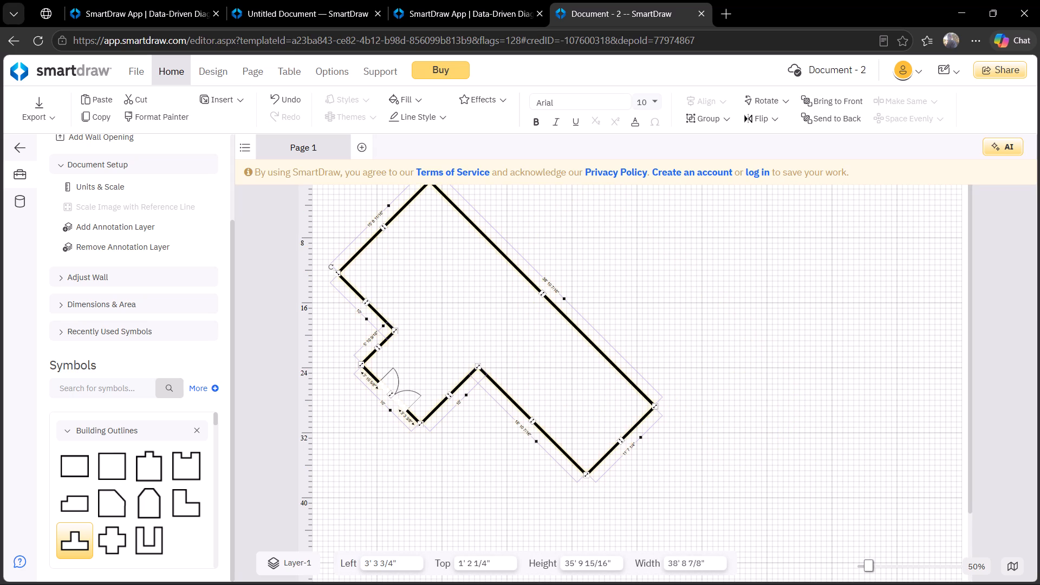
# Nudge the long back wall slightly inward, making the upper-left end wall about 15' 8 1/2" long.
pyautogui.moveTo(543, 292); pyautogui.dragTo(565, 262)
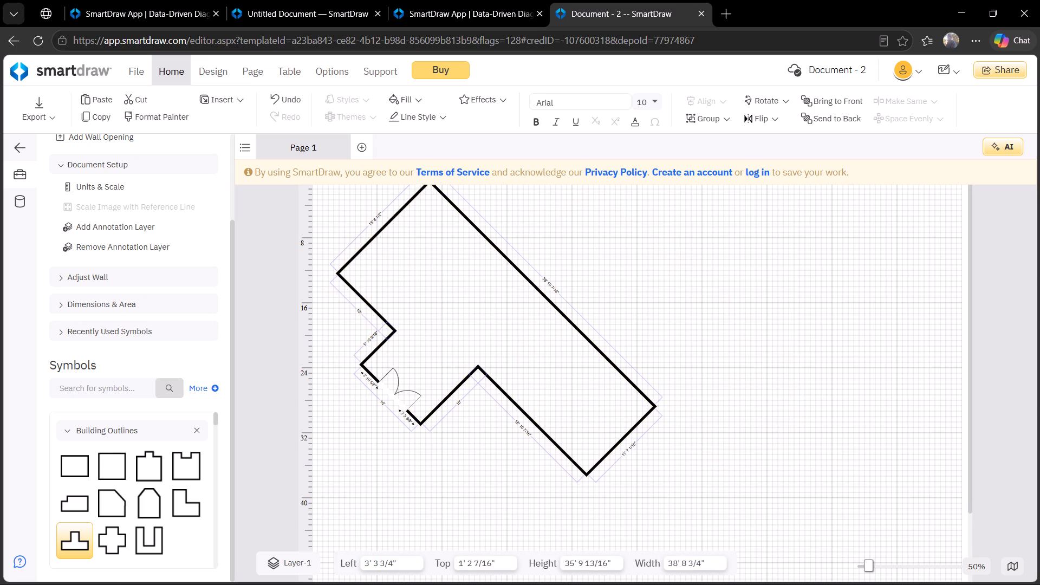
pyautogui.click(528, 348)
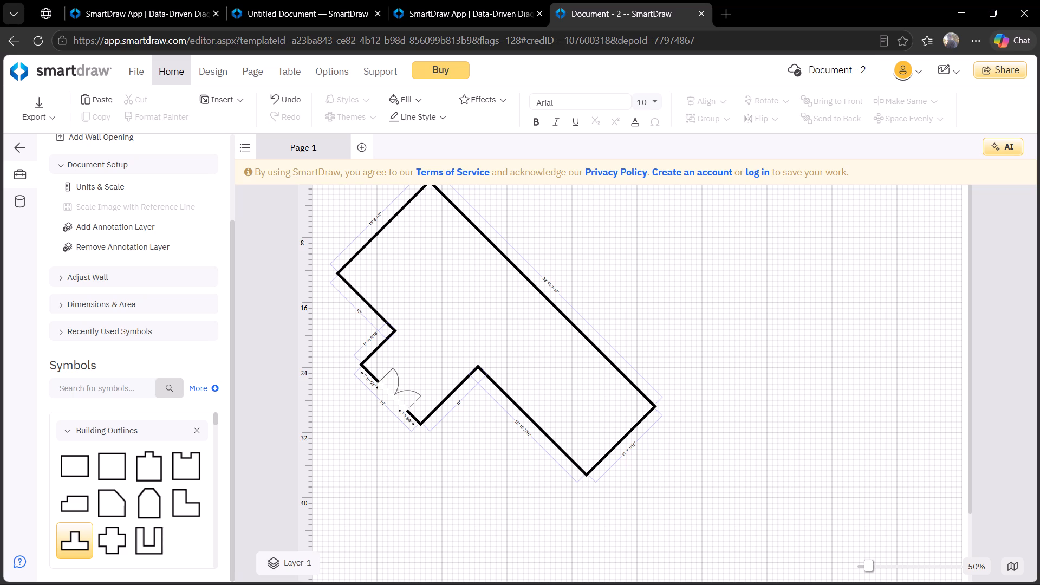
# Shift the door wing's lower-right side wall outward until the wall holding the double door is about 13' 3" long.
pyautogui.click(444, 402)
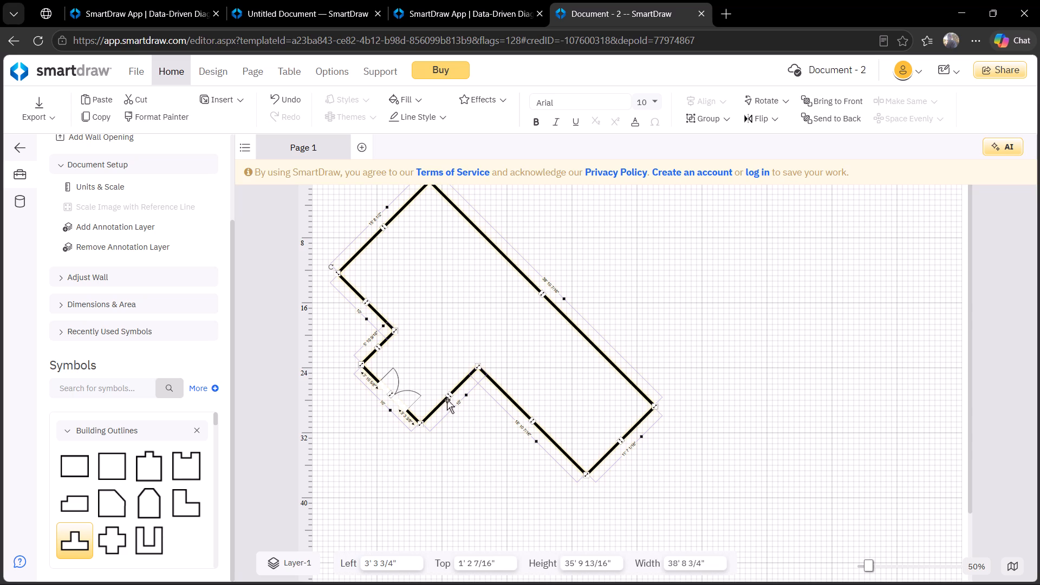
pyautogui.moveTo(449, 396); pyautogui.dragTo(469, 411)
pyautogui.click(466, 487)
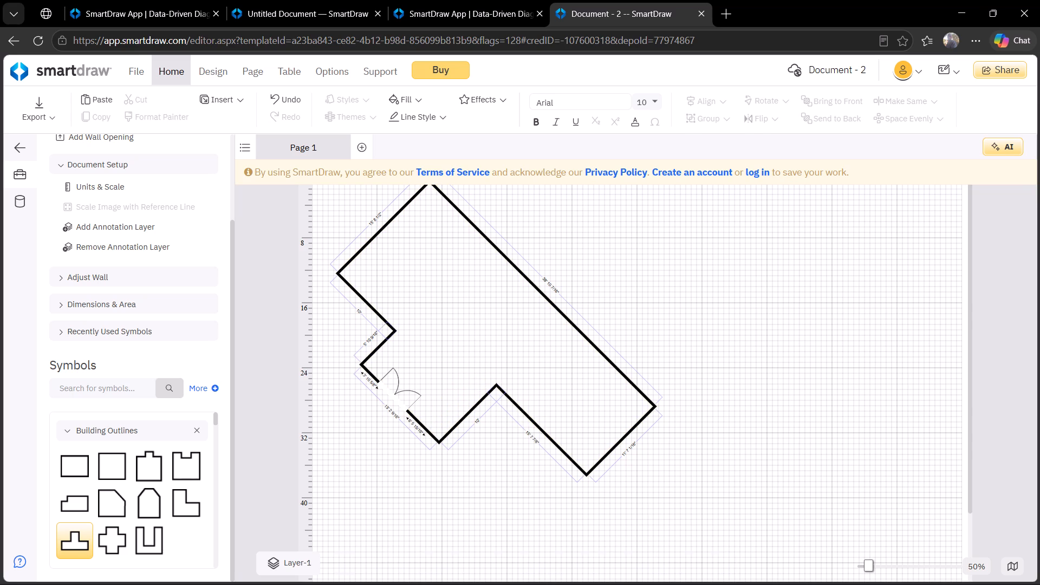
# Delete the double door from the lower-left wall of the outline.
pyautogui.click(425, 349)
pyautogui.click(401, 391)
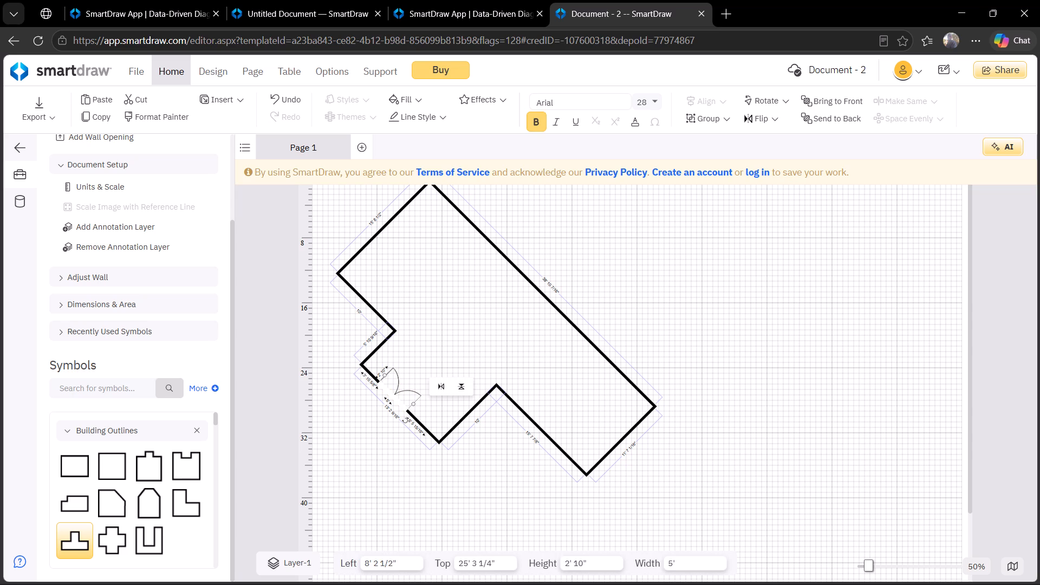
pyautogui.click(397, 380)
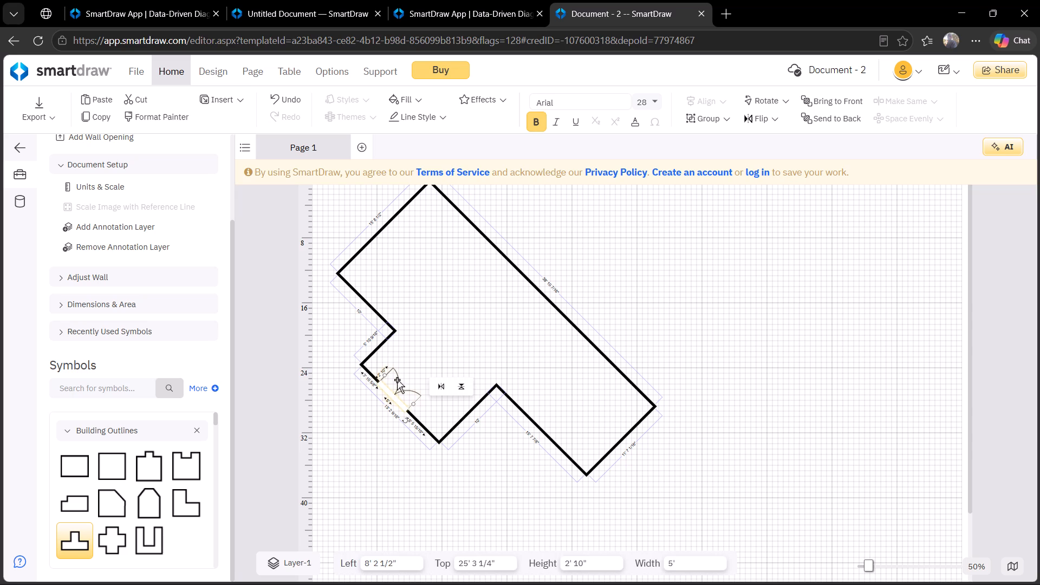
pyautogui.rightClick(397, 380)
pyautogui.click(472, 154)
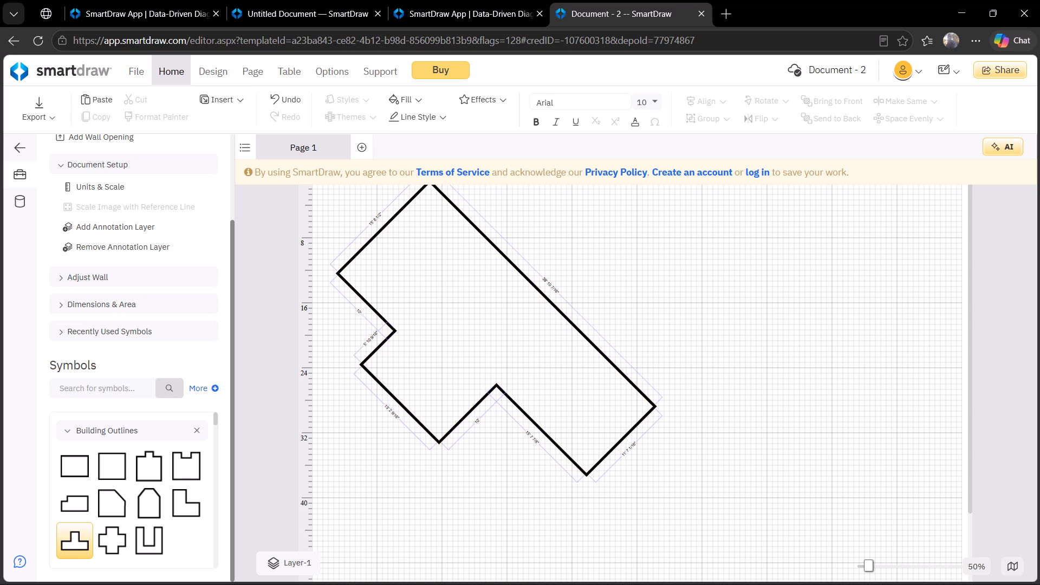
# Place a 28" single door on the wing's lower-left wall, toward its upper-left end.
pyautogui.moveTo(214, 420); pyautogui.dragTo(214, 433)
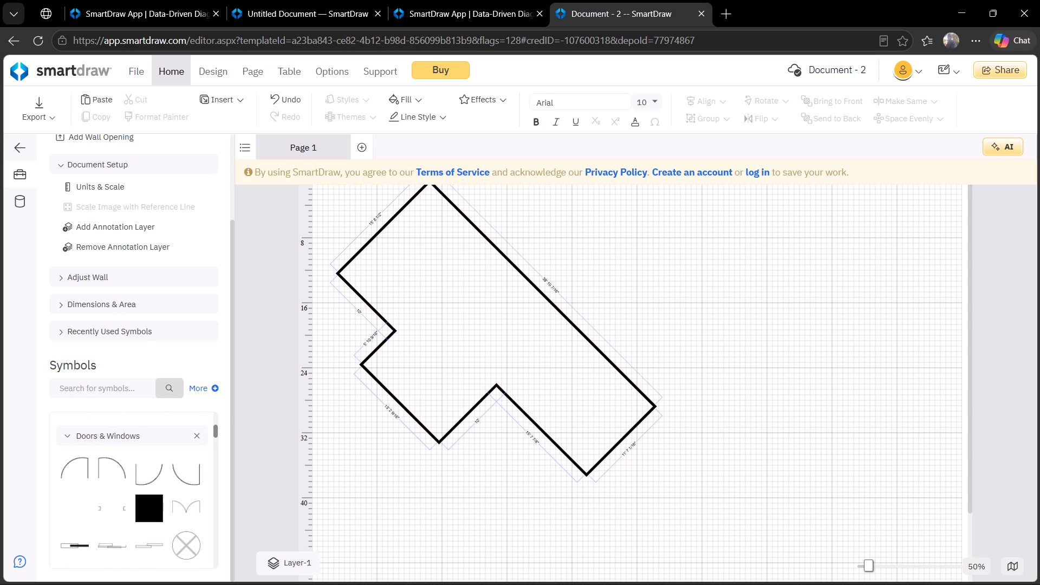
pyautogui.moveTo(214, 433); pyautogui.dragTo(214, 433)
pyautogui.click(114, 472)
pyautogui.moveTo(114, 472); pyautogui.dragTo(220, 516)
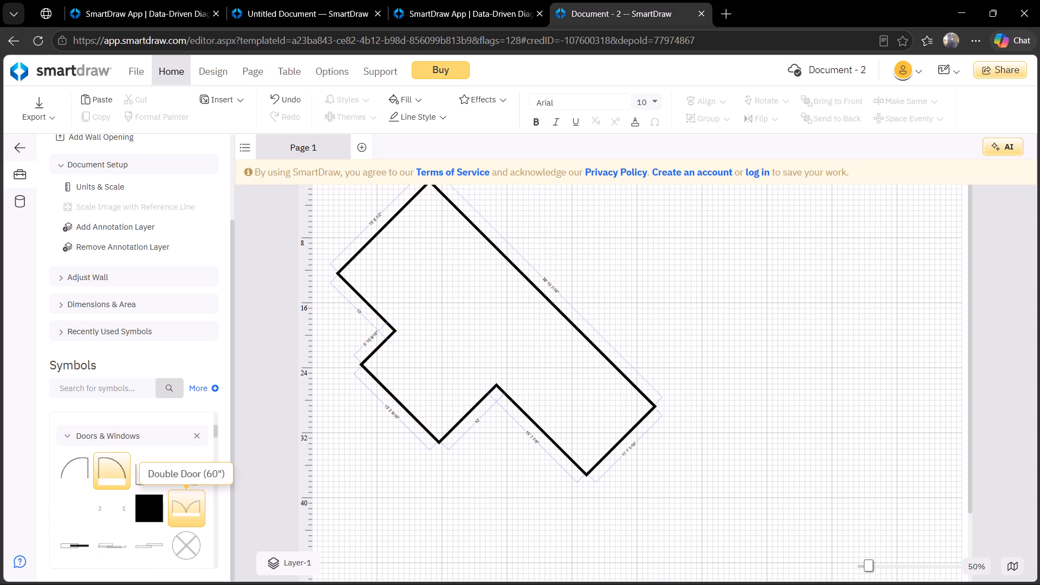
pyautogui.moveTo(220, 516); pyautogui.dragTo(387, 389)
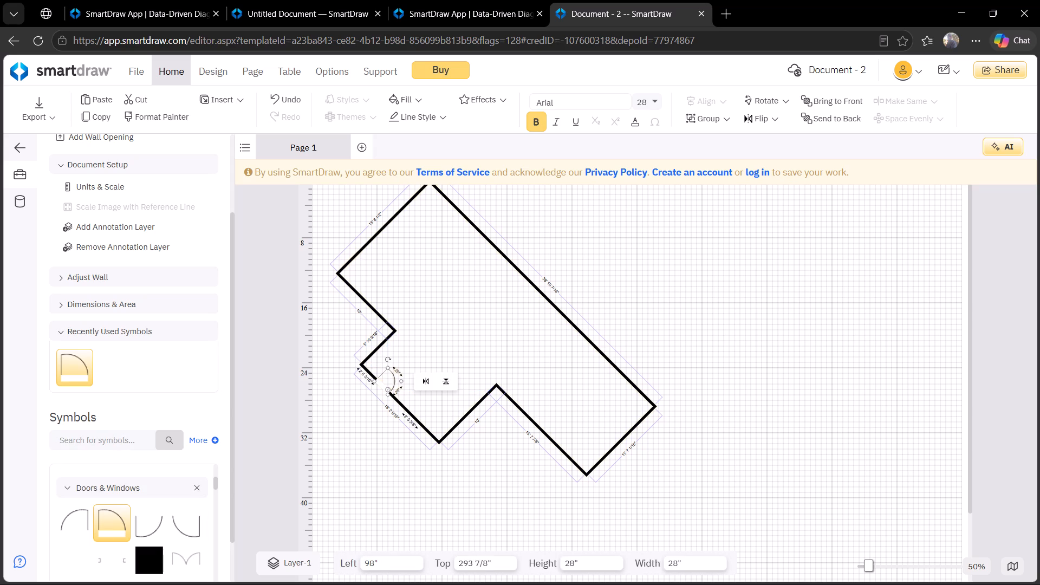
pyautogui.click(379, 495)
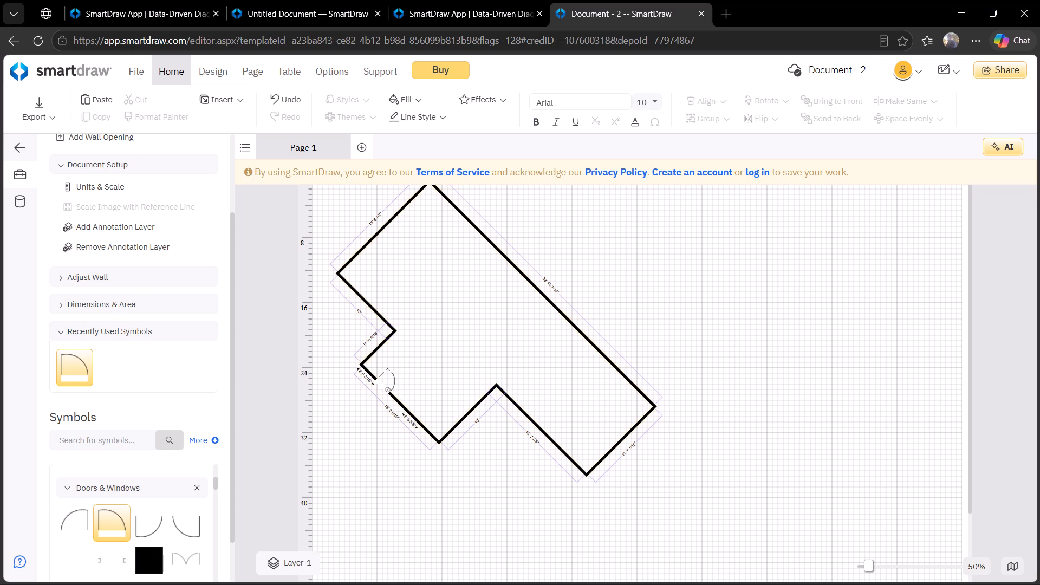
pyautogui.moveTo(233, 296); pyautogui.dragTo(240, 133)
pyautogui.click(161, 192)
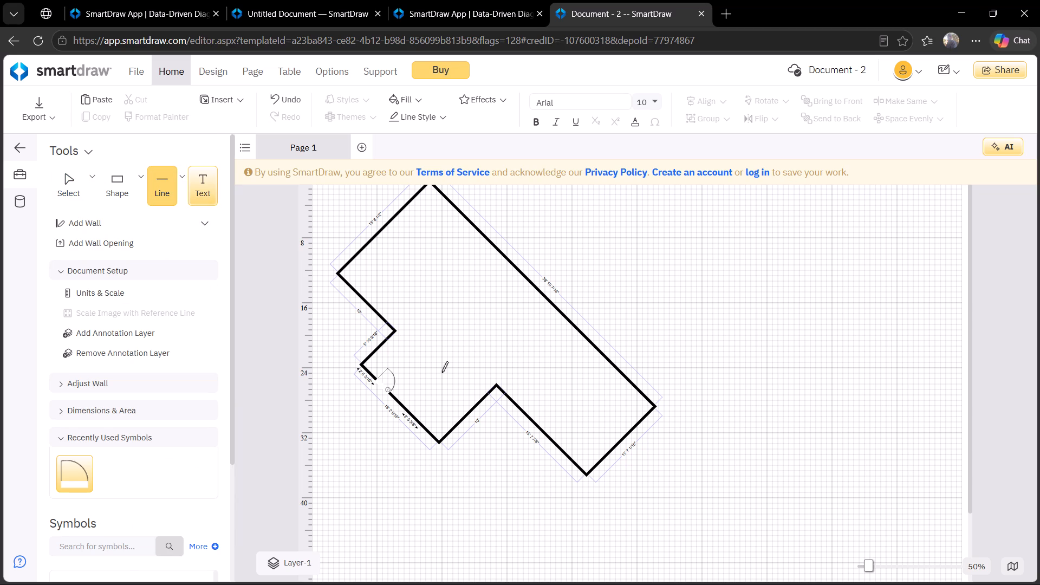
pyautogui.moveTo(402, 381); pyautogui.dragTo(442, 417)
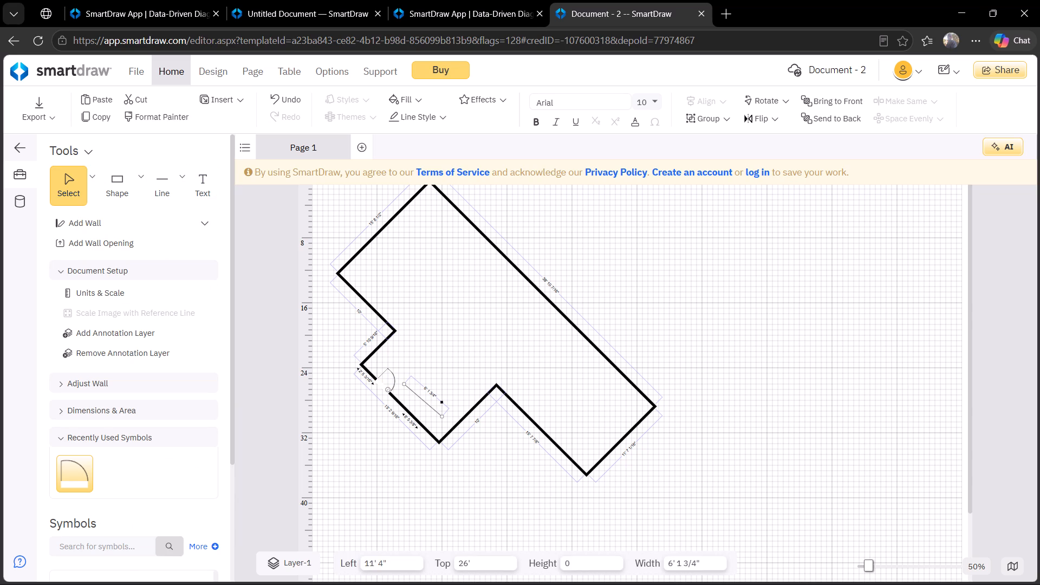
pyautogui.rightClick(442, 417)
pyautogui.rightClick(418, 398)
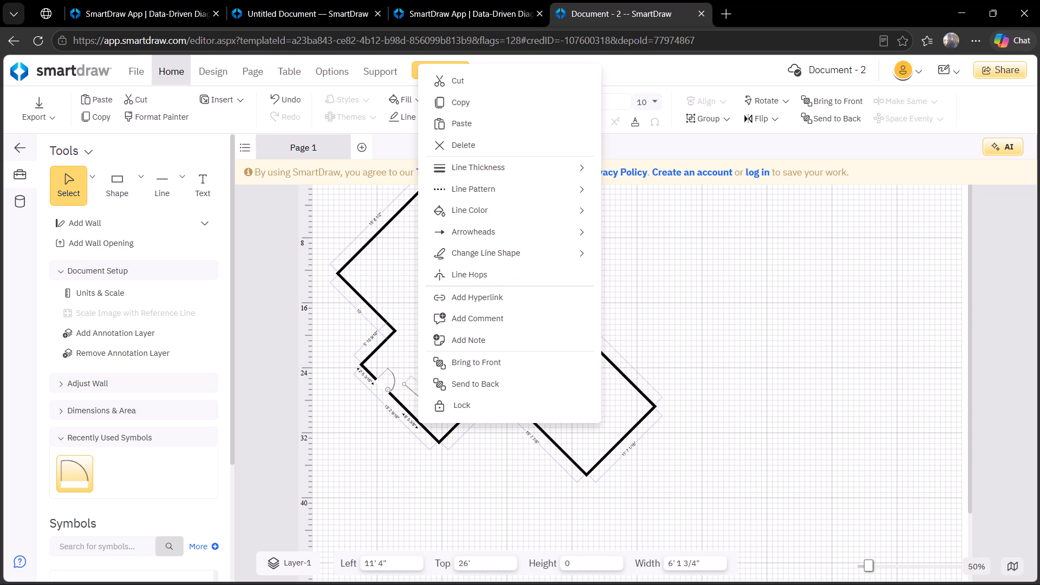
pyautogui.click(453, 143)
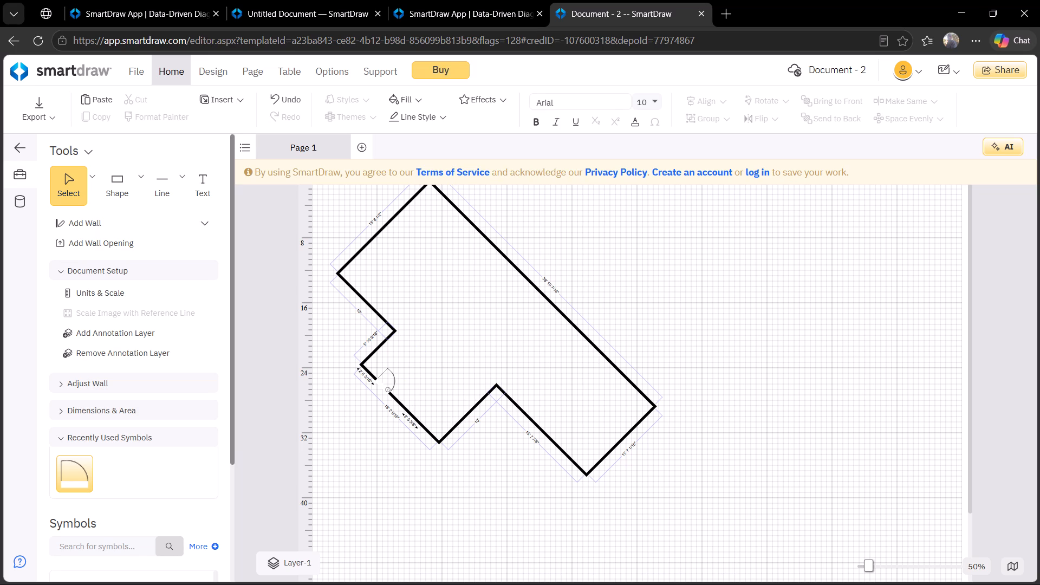
# Add a 6' by 3' rectangle inside the door wing and rotate it roughly parallel to the diagonal door wall.
pyautogui.moveTo(233, 250); pyautogui.dragTo(215, 433)
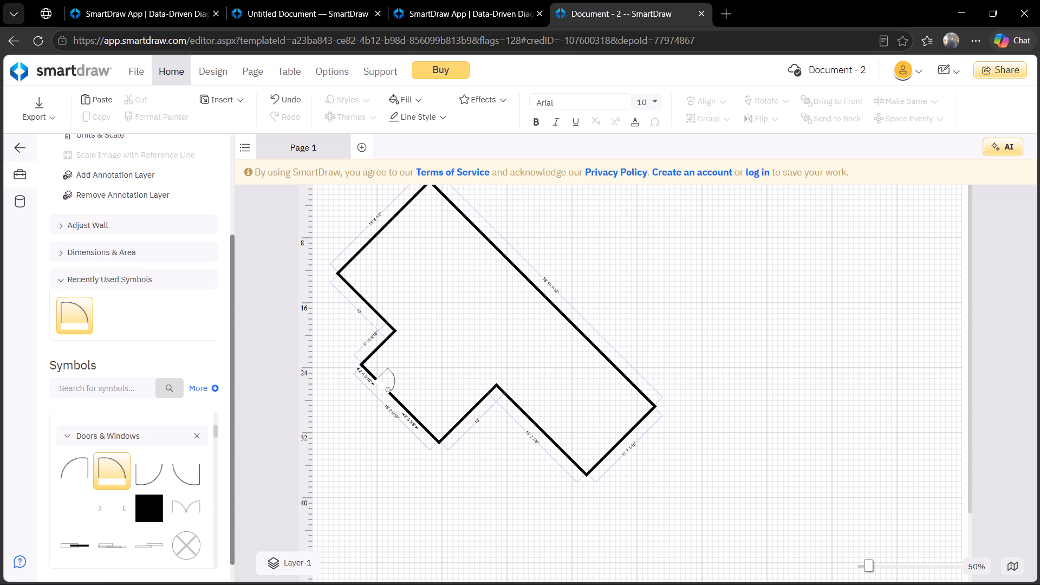
pyautogui.moveTo(215, 433); pyautogui.dragTo(236, 151)
pyautogui.click(125, 180)
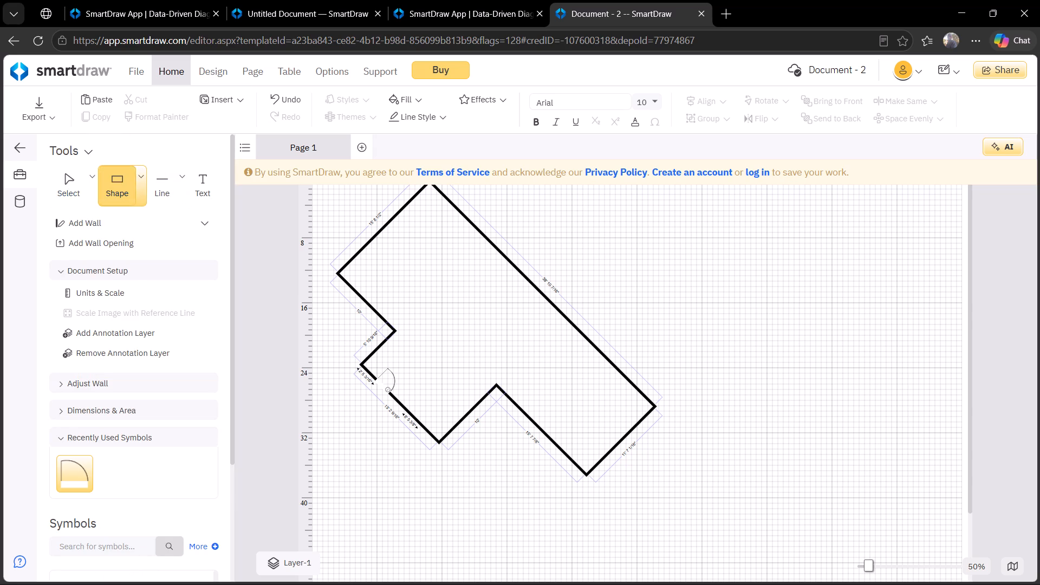
pyautogui.click(144, 184)
pyautogui.click(165, 246)
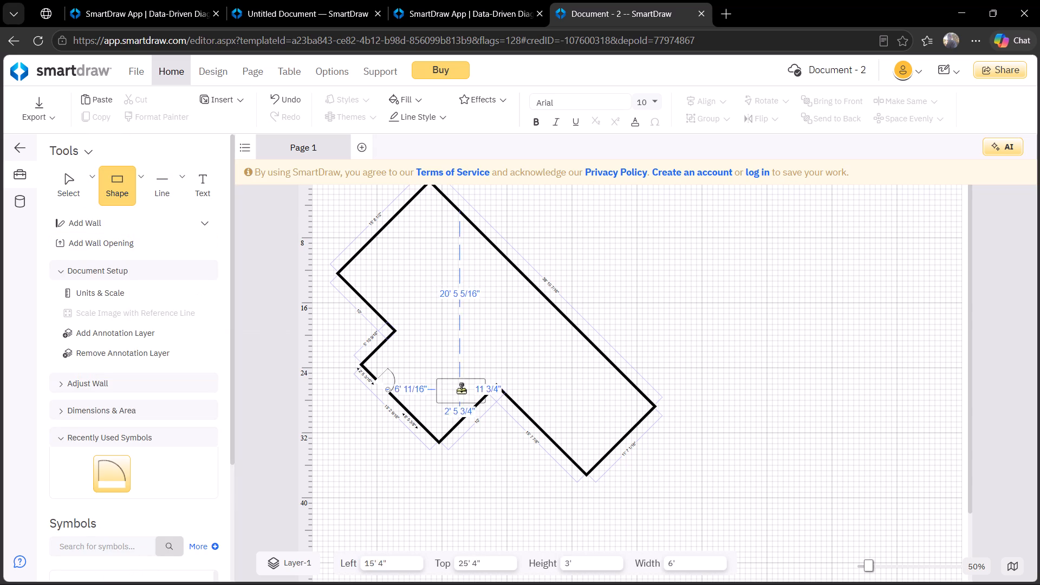
pyautogui.click(450, 356)
pyautogui.moveTo(421, 335); pyautogui.dragTo(424, 322)
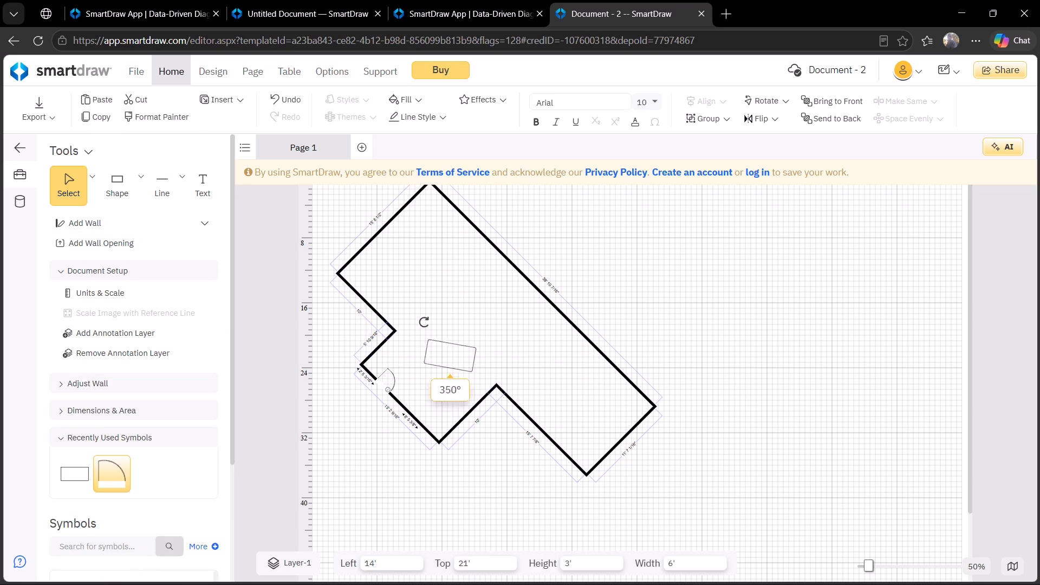
pyautogui.moveTo(424, 322); pyautogui.dragTo(445, 318)
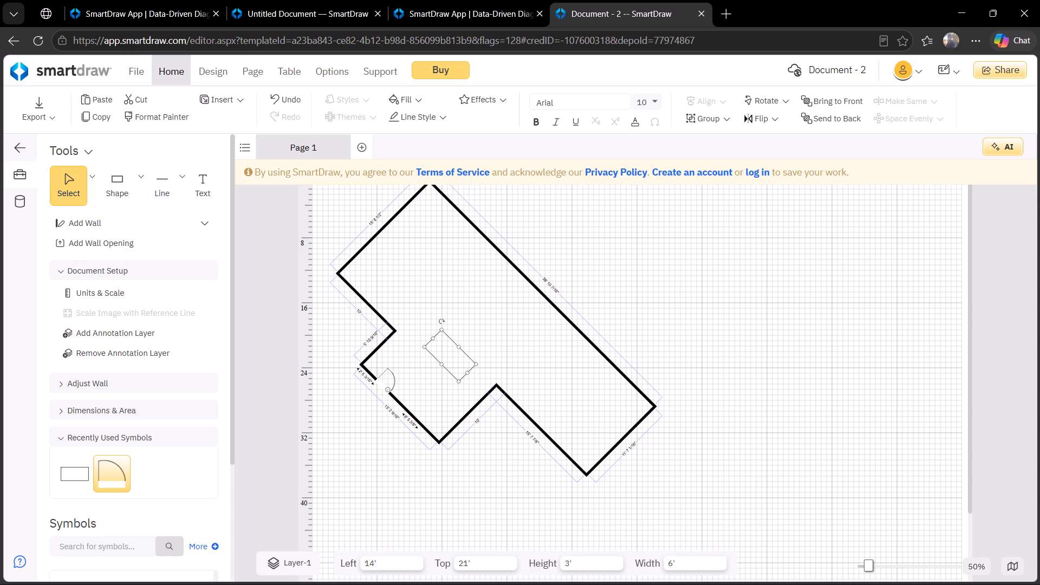
pyautogui.click(444, 321)
pyautogui.click(459, 347)
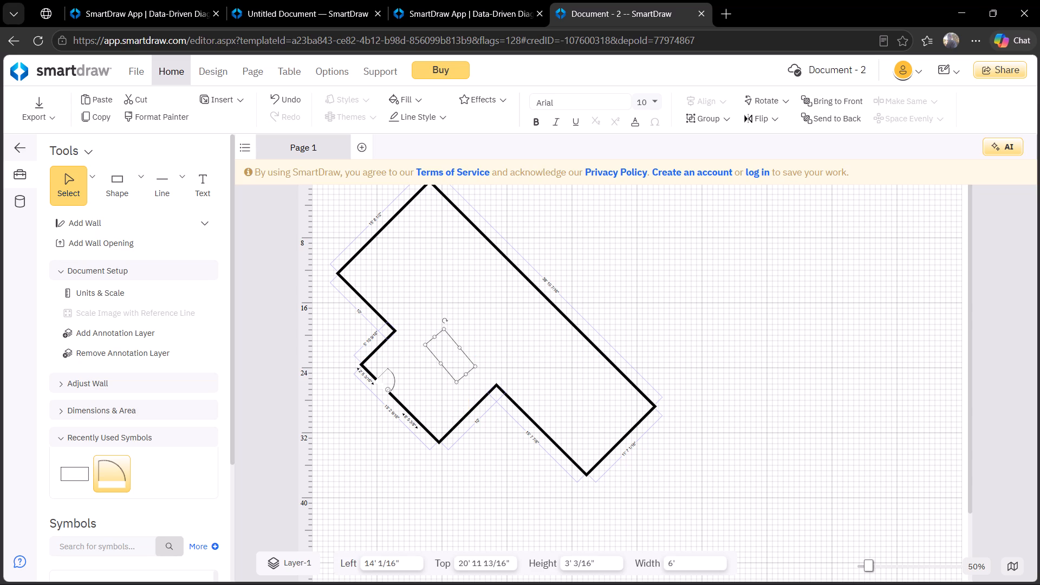
# Move the rectangle against the door wall, just beside the door, and fine-tune its rotation to align with the wall.
pyautogui.moveTo(439, 362); pyautogui.dragTo(411, 417)
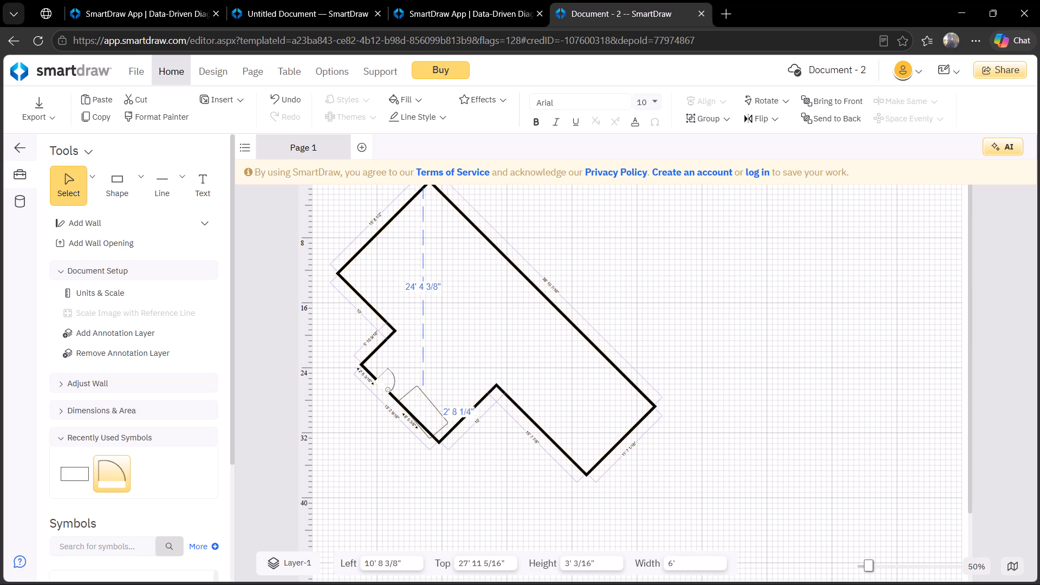
pyautogui.moveTo(411, 417); pyautogui.dragTo(407, 407)
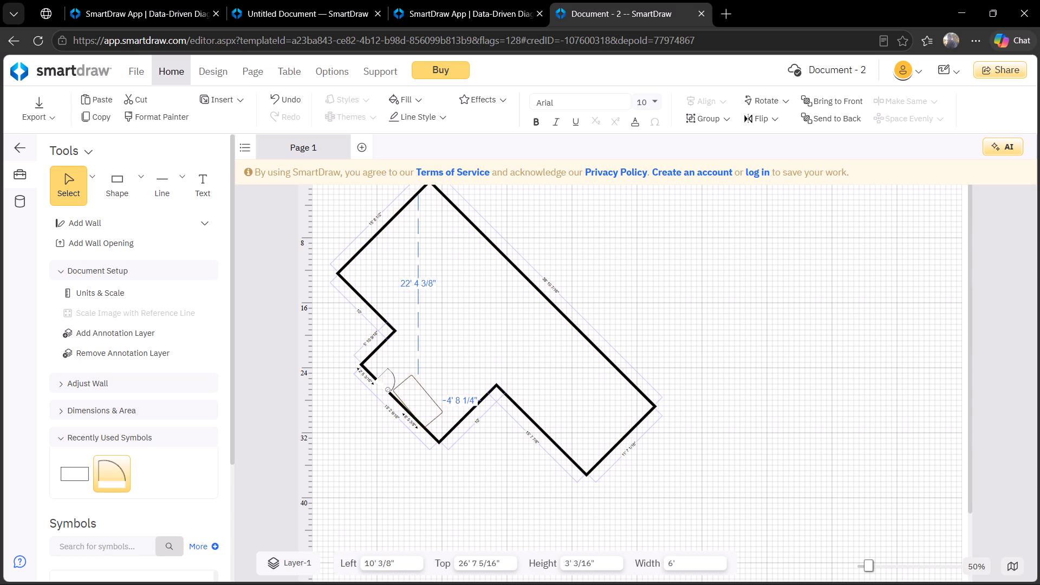
pyautogui.moveTo(407, 407); pyautogui.dragTo(419, 399)
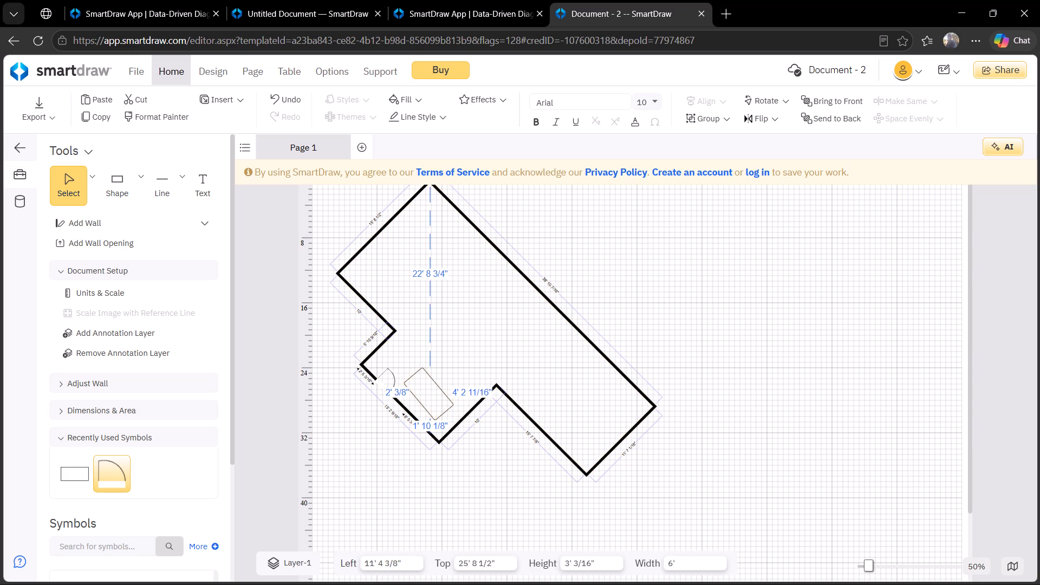
pyautogui.moveTo(419, 399); pyautogui.dragTo(412, 406)
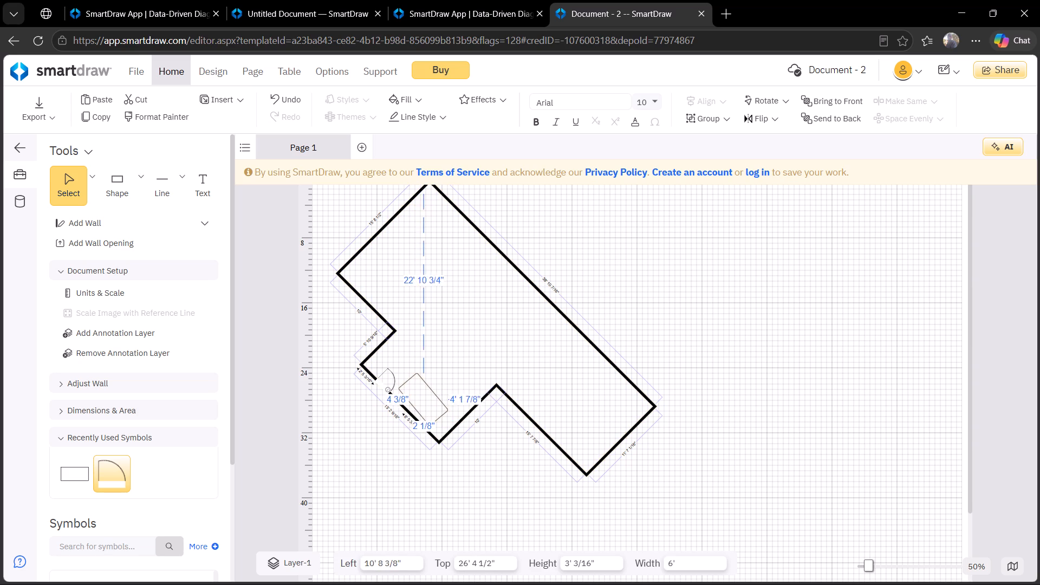
pyautogui.moveTo(412, 406); pyautogui.dragTo(407, 409)
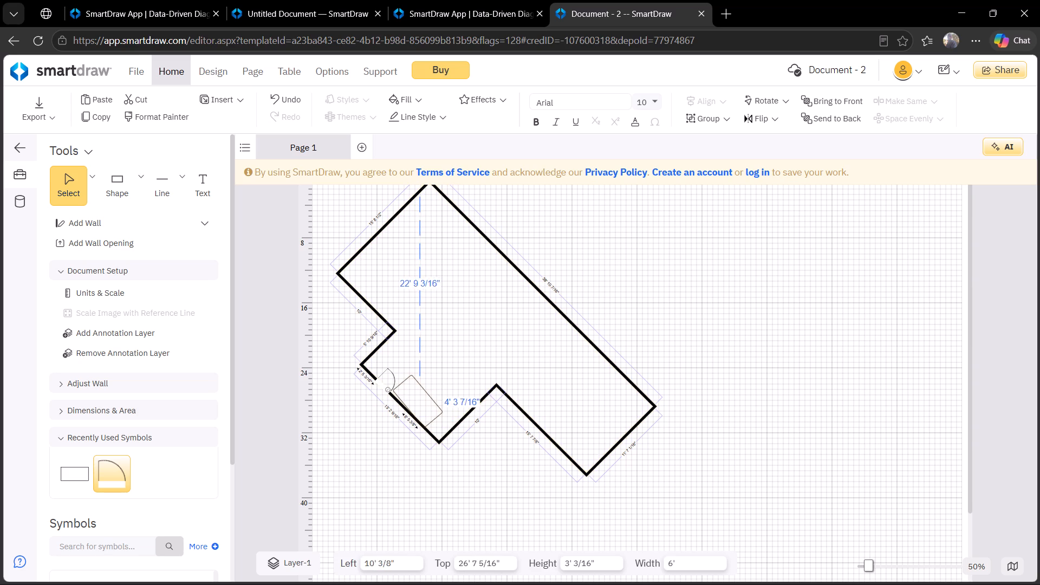
pyautogui.moveTo(407, 409); pyautogui.dragTo(405, 409)
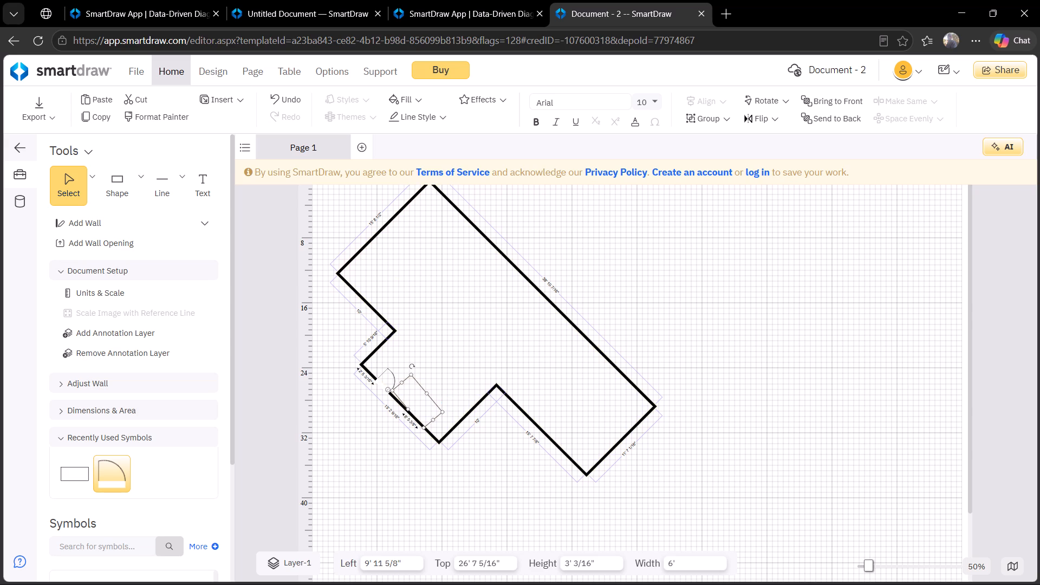
pyautogui.click(412, 366)
pyautogui.click(456, 388)
# Stretch the rectangle to about 8' 4" long so it reaches the wing's lower-right side wall.
pyautogui.click(438, 415)
pyautogui.moveTo(435, 418); pyautogui.dragTo(446, 433)
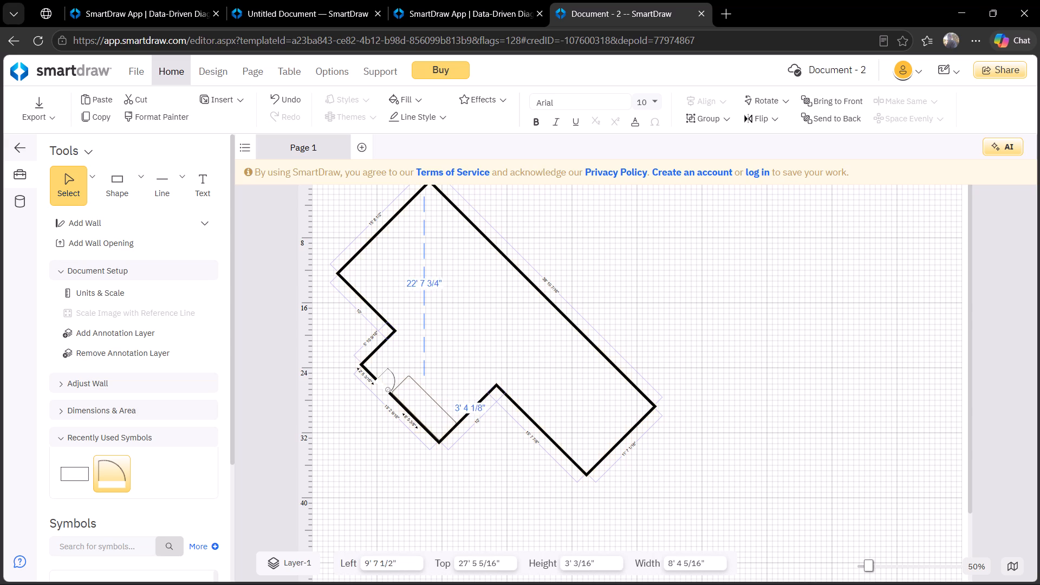
pyautogui.moveTo(446, 433); pyautogui.dragTo(448, 434)
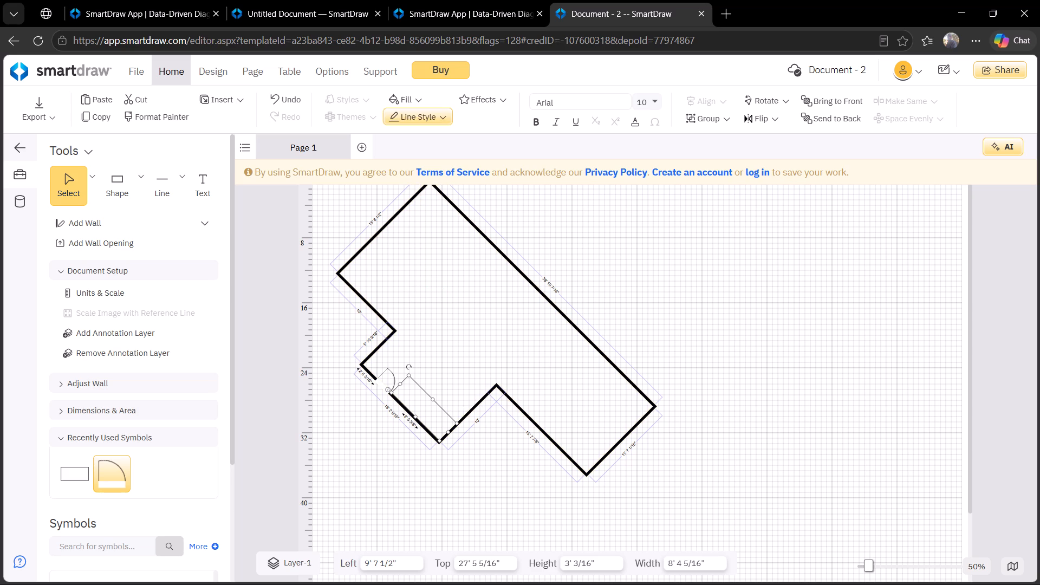
# Thicken the rectangle's outline to resemble the building walls and nudge it slightly into line with the wing's corner.
pyautogui.click(422, 115)
pyautogui.click(474, 107)
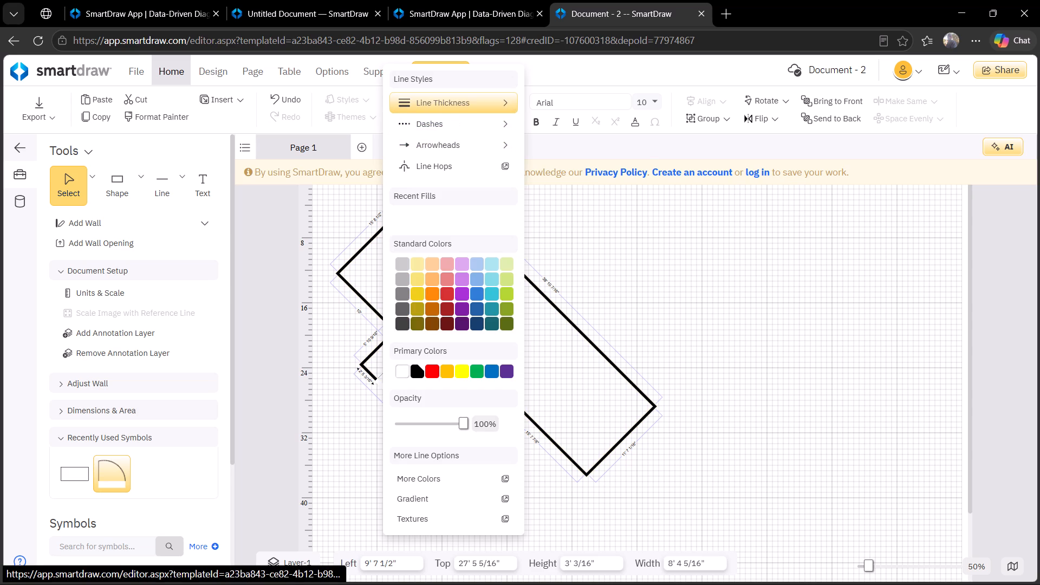
pyautogui.click(580, 223)
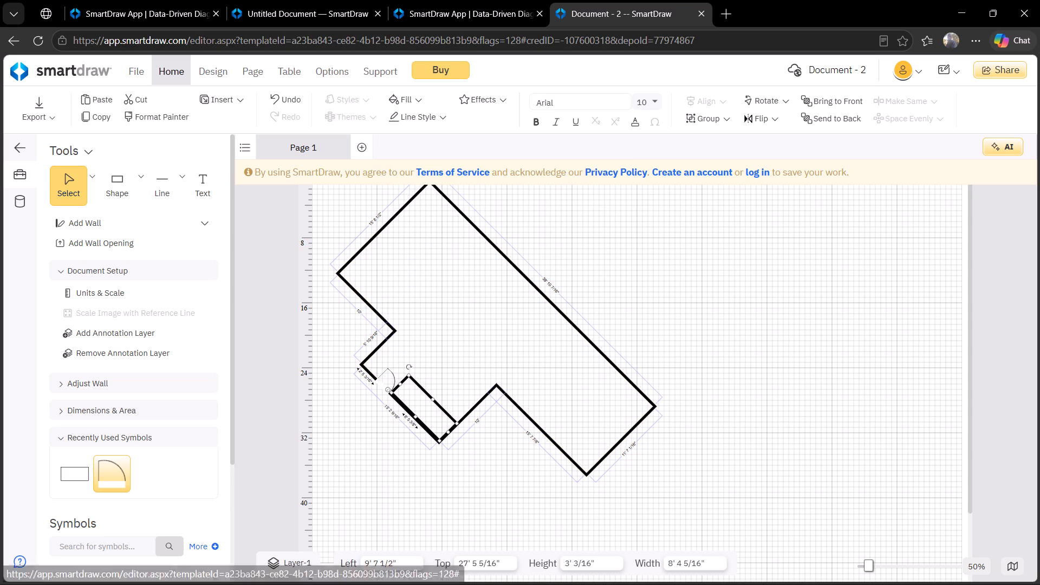
pyautogui.click(417, 382)
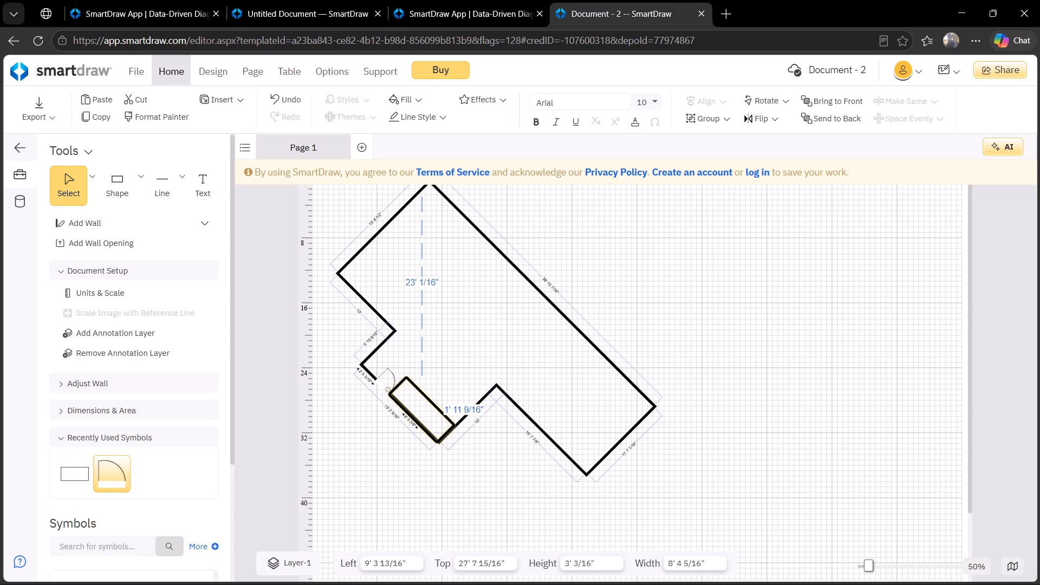
pyautogui.click(449, 341)
pyautogui.click(449, 366)
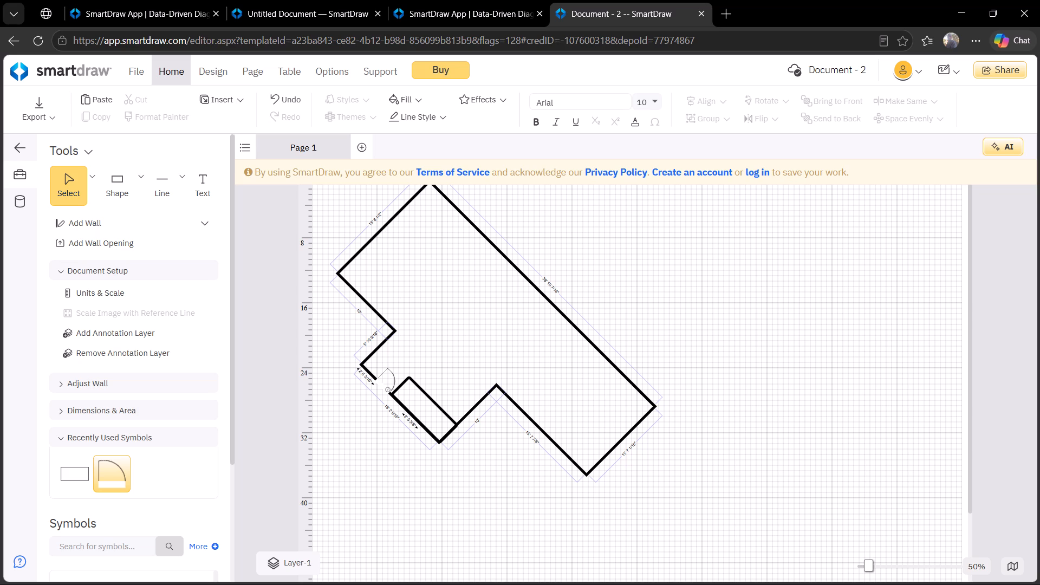
# Add a 4' wall opening across the rectangle's short side beside the door, rotated about 45° to match that side.
pyautogui.click(155, 252)
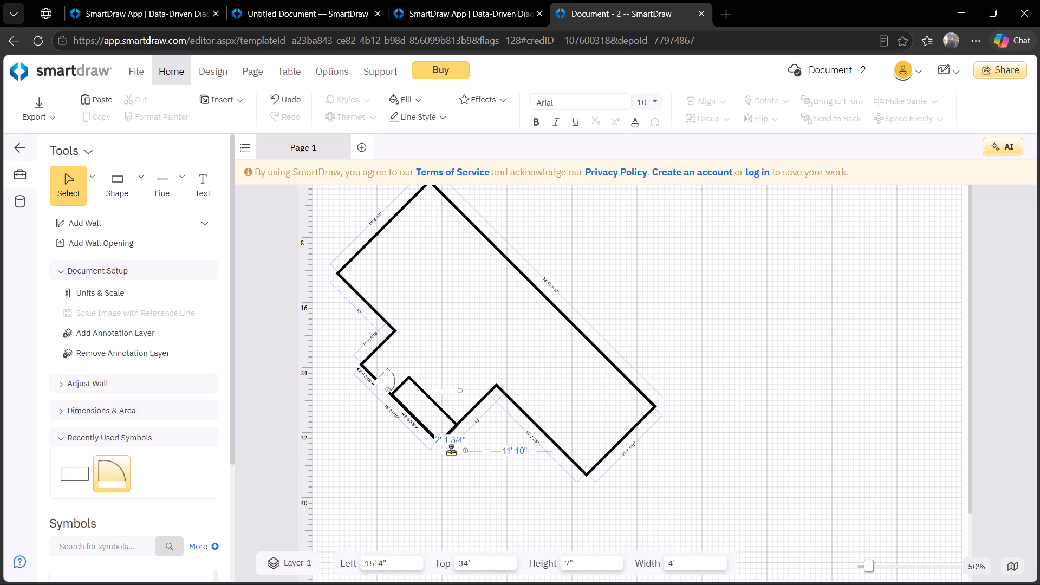
pyautogui.click(401, 389)
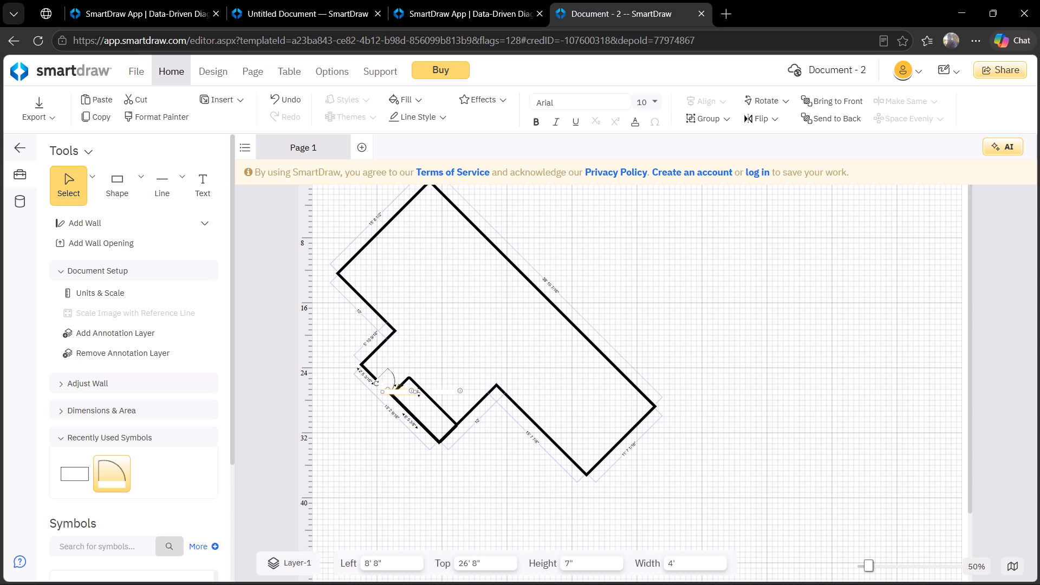
pyautogui.moveTo(378, 384); pyautogui.dragTo(378, 394)
pyautogui.moveTo(378, 394); pyautogui.dragTo(381, 401)
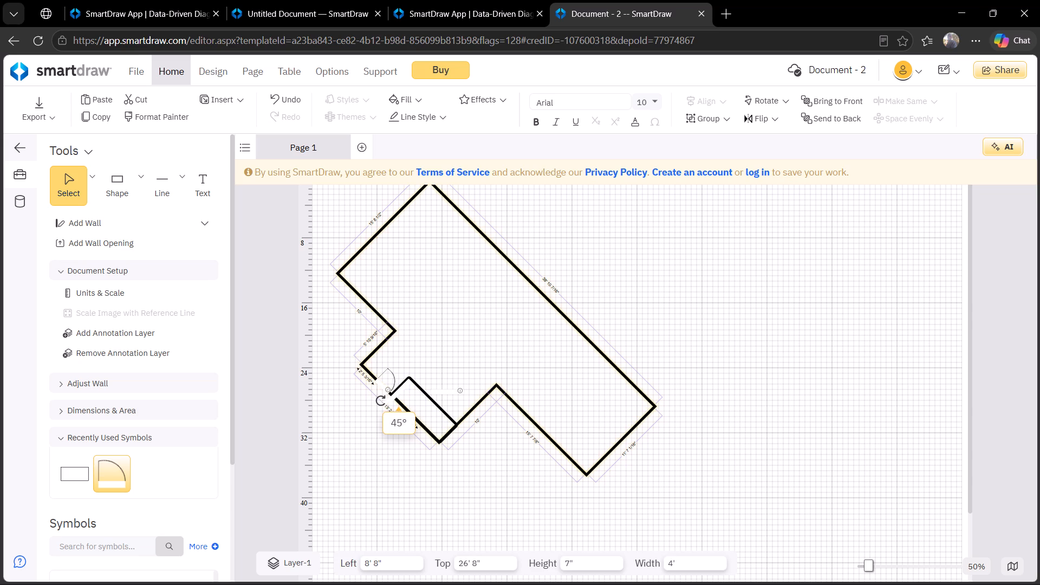
pyautogui.moveTo(381, 401); pyautogui.dragTo(381, 399)
pyautogui.click(399, 392)
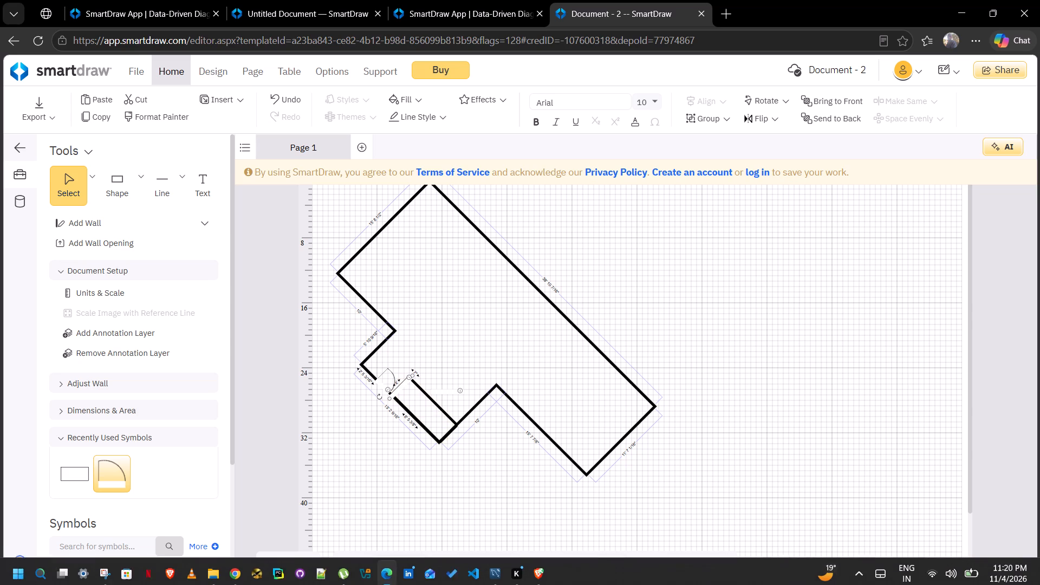
# Lower the display brightness to a little over half in the Windows quick settings.
pyautogui.click(938, 570)
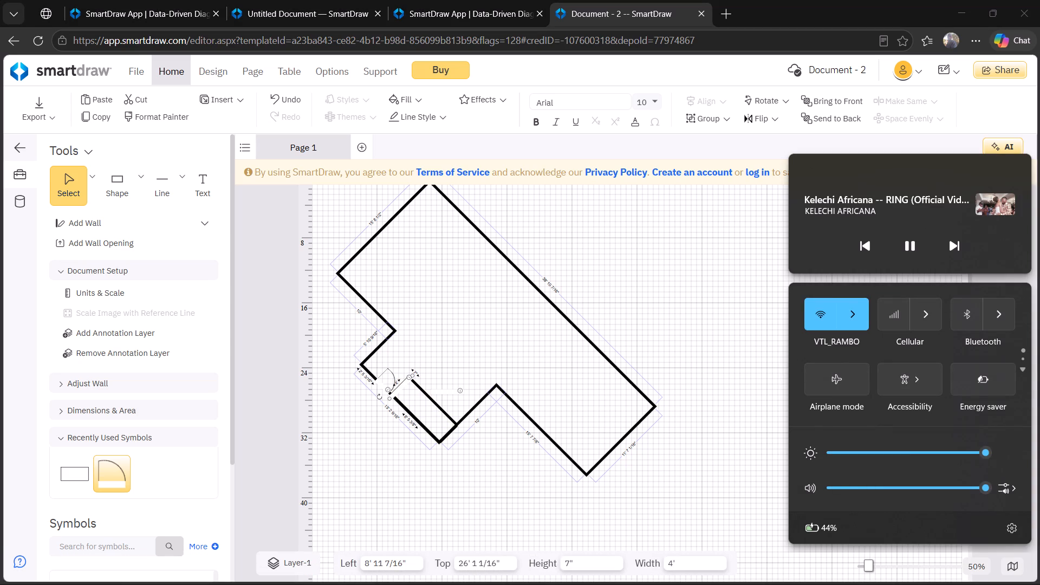
pyautogui.click(907, 453)
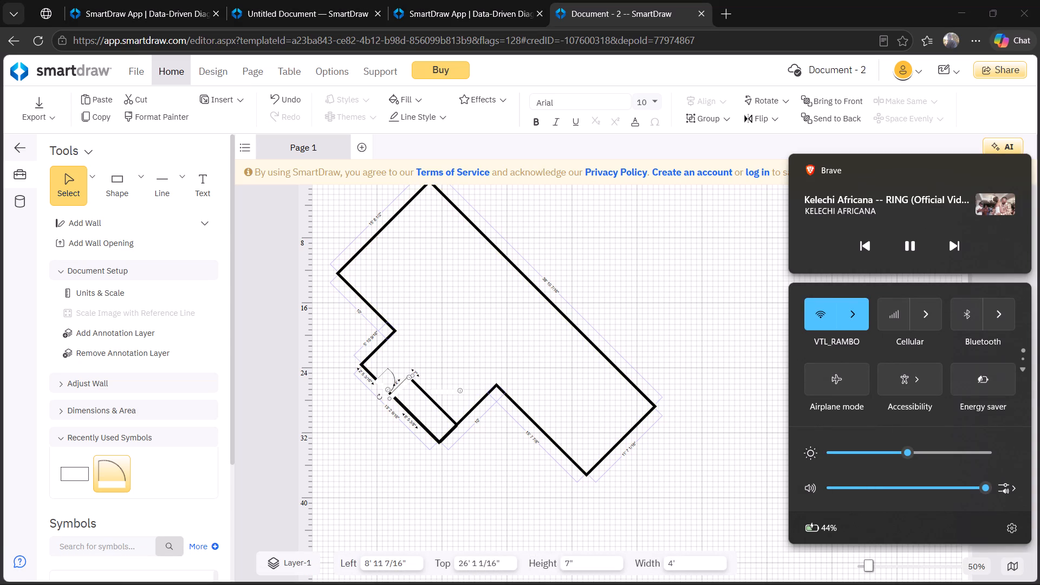
pyautogui.click(928, 448)
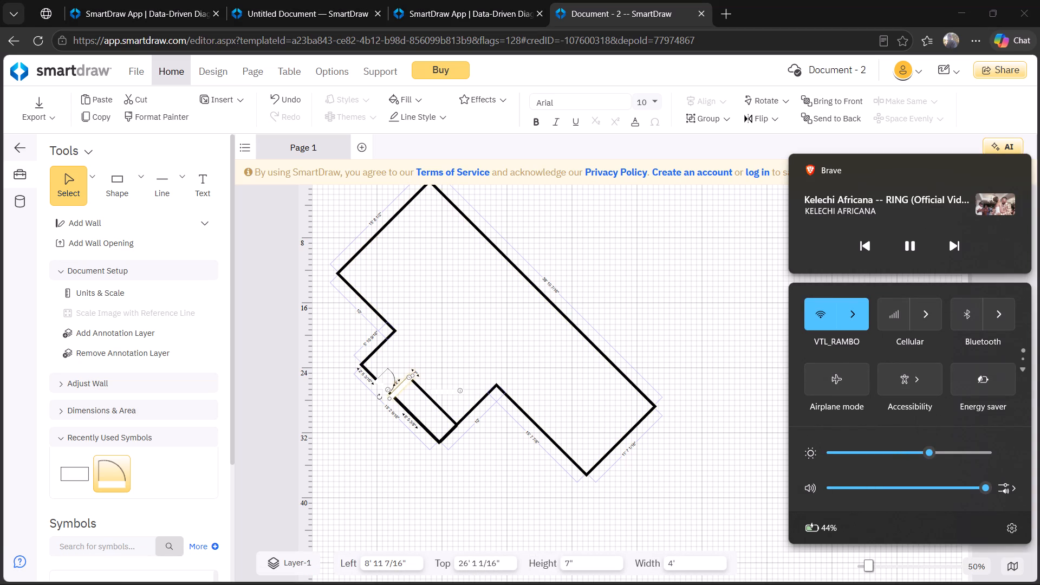
# Shorten the wall opening beside the door to about 3' 4" and nudge it into line with the rectangle's short side.
pyautogui.click(398, 391)
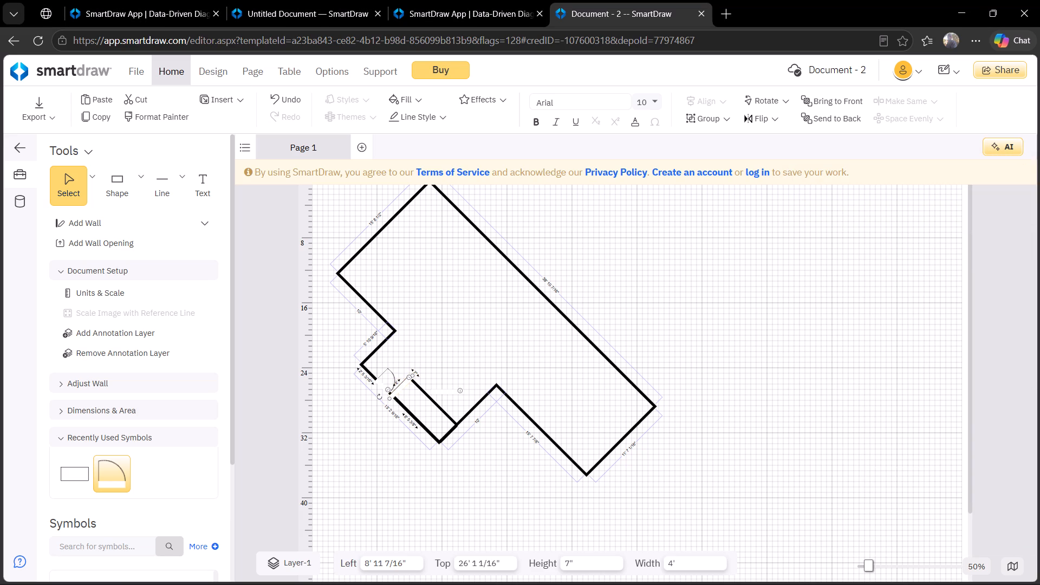
pyautogui.click(389, 396)
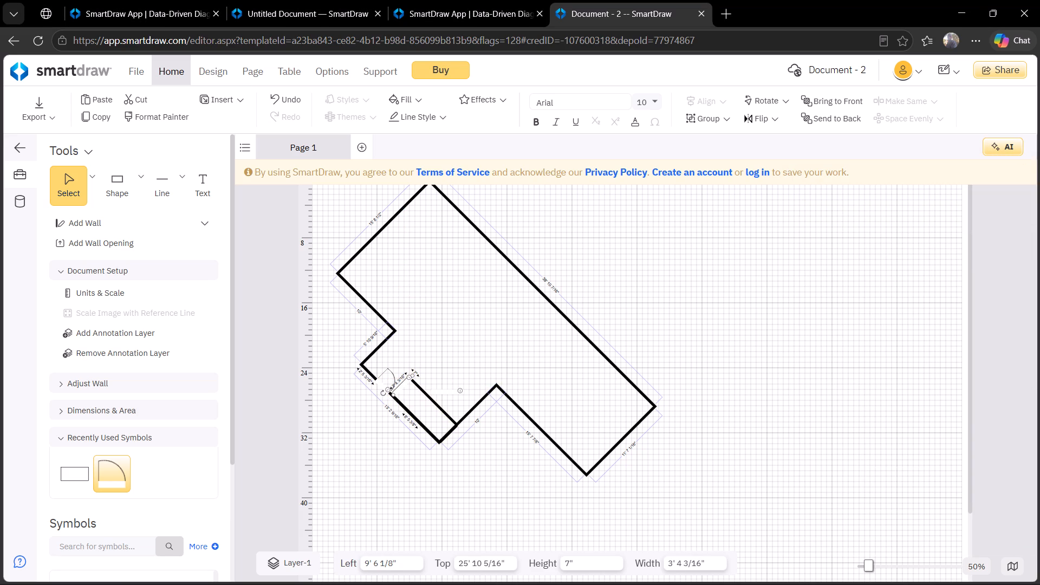
pyautogui.click(443, 369)
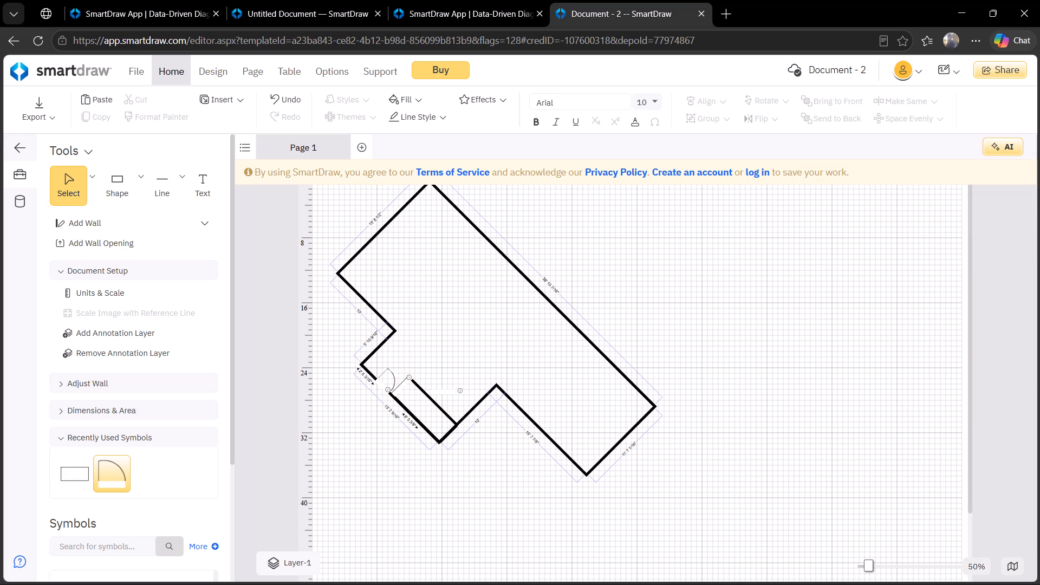
pyautogui.click(489, 360)
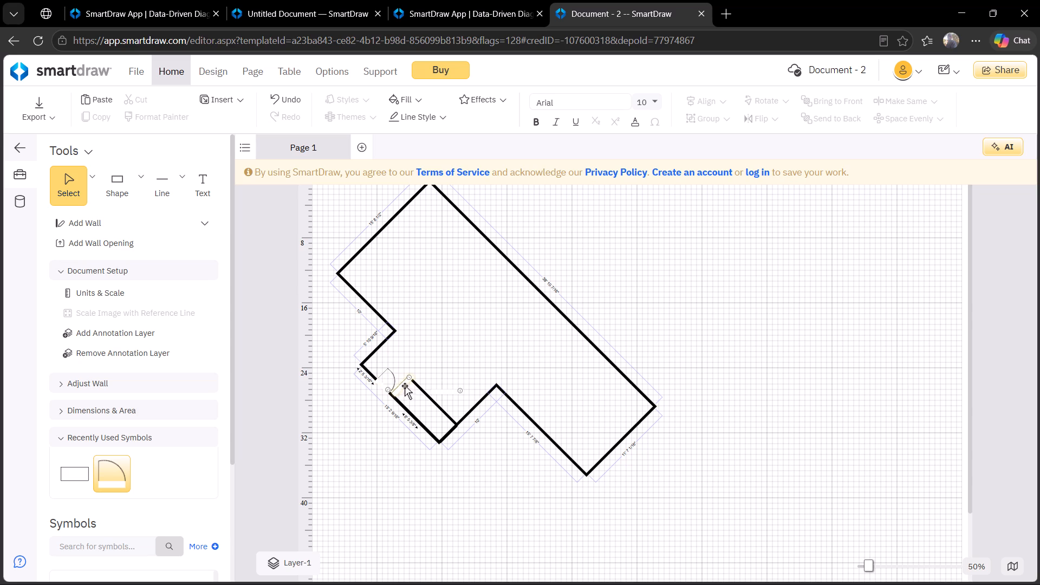
pyautogui.click(405, 386)
pyautogui.click(405, 386)
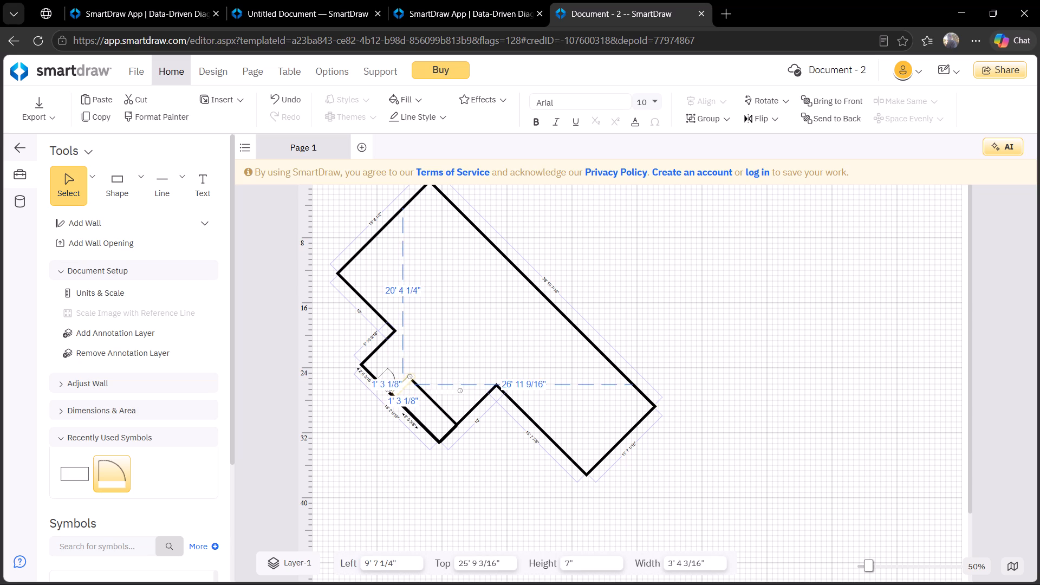
pyautogui.click(523, 335)
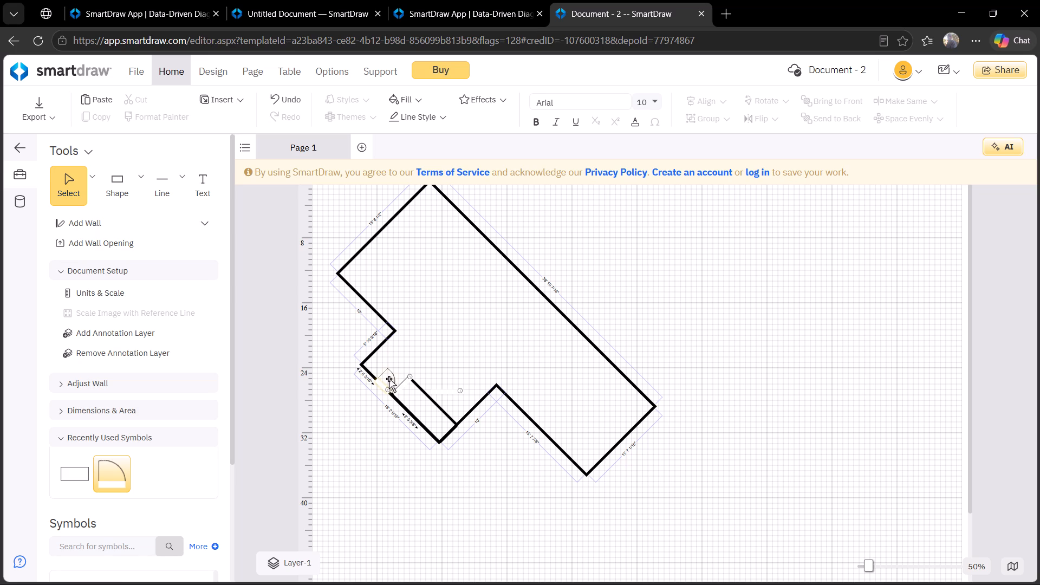
# Duplicate the shortened wall opening and move the copy just outside the building, below the small wing's lower corner.
pyautogui.click(402, 384)
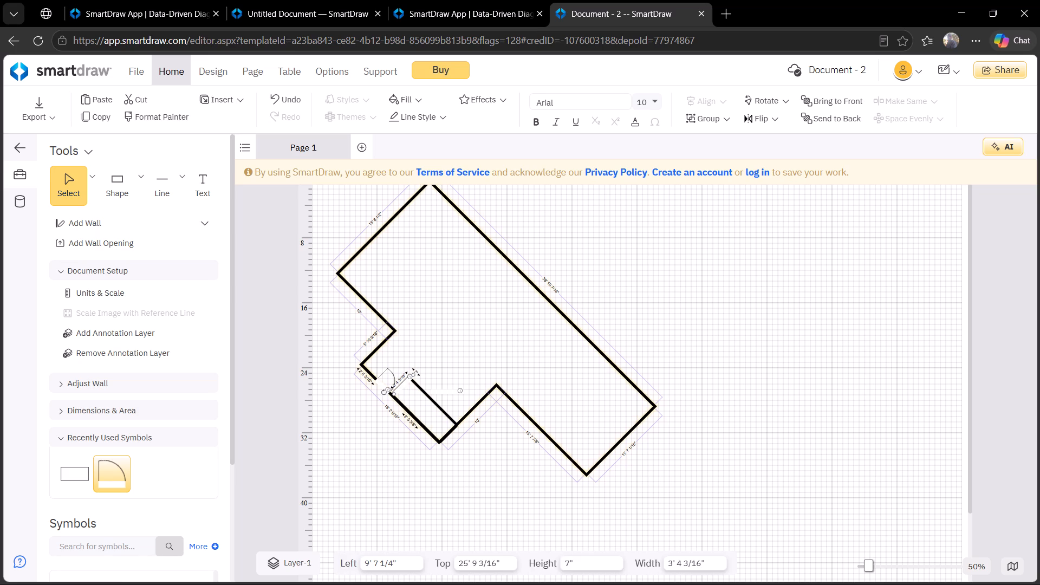
pyautogui.hotkey('ctrl', 'c')
pyautogui.hotkey('ctrl', 'v')
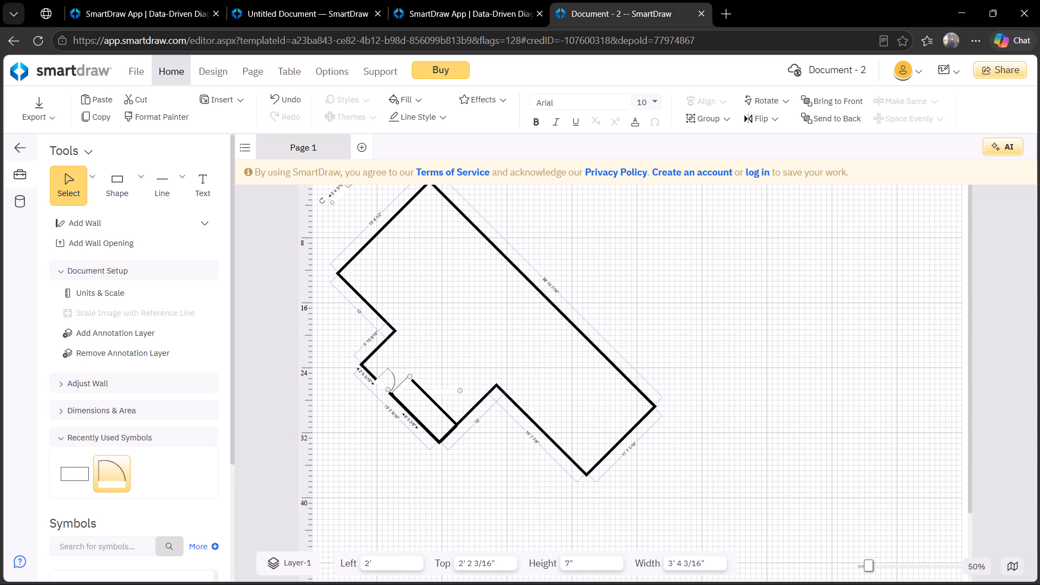
pyautogui.moveTo(337, 200); pyautogui.dragTo(439, 392)
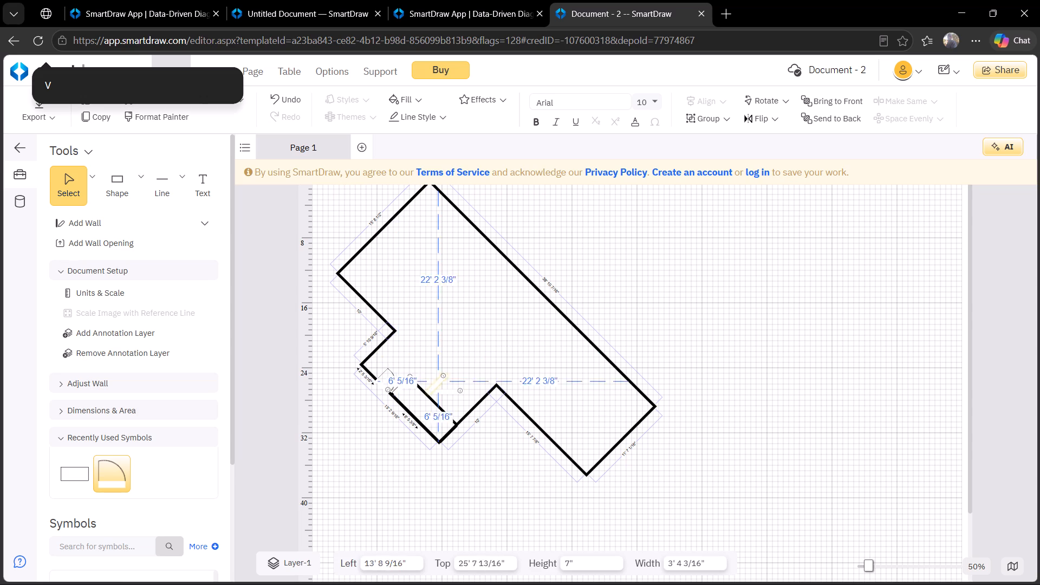
pyautogui.moveTo(439, 392); pyautogui.dragTo(478, 502)
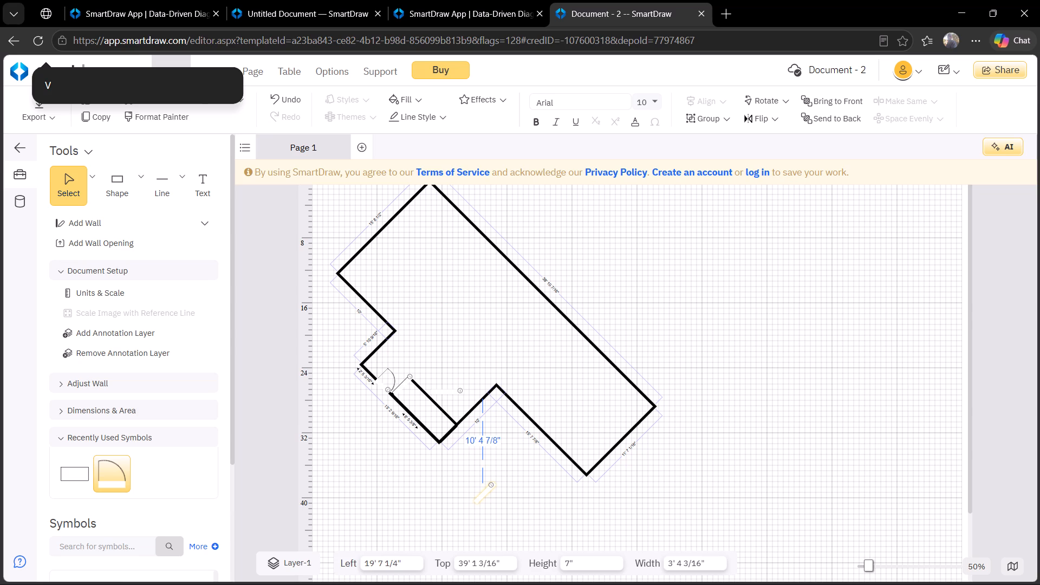
pyautogui.moveTo(478, 502); pyautogui.dragTo(453, 473)
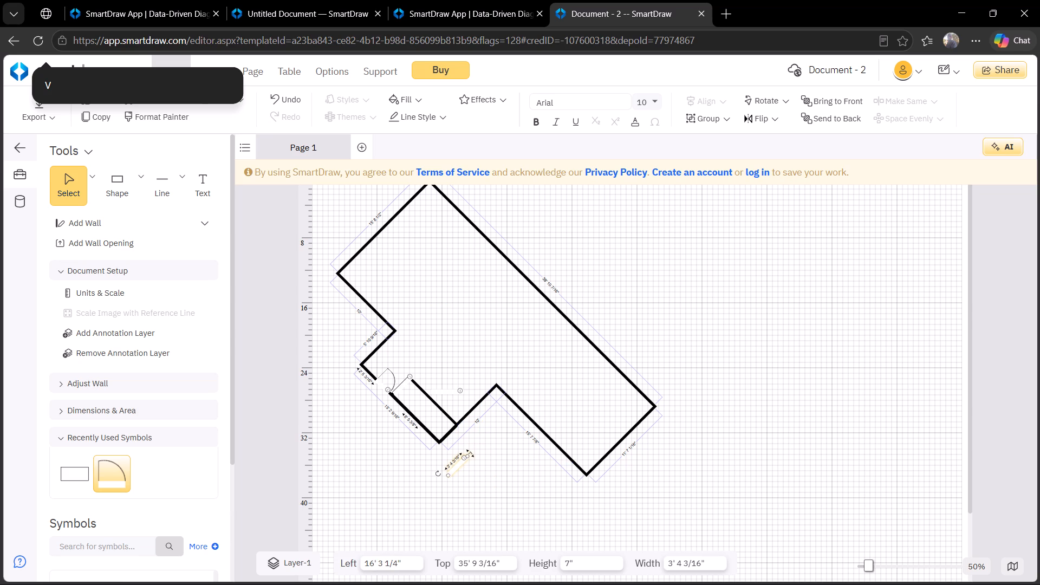
# Rotate the copied opening to 315° and place it on the rectangle's long inner side, next to the wing's side wall.
pyautogui.click(438, 473)
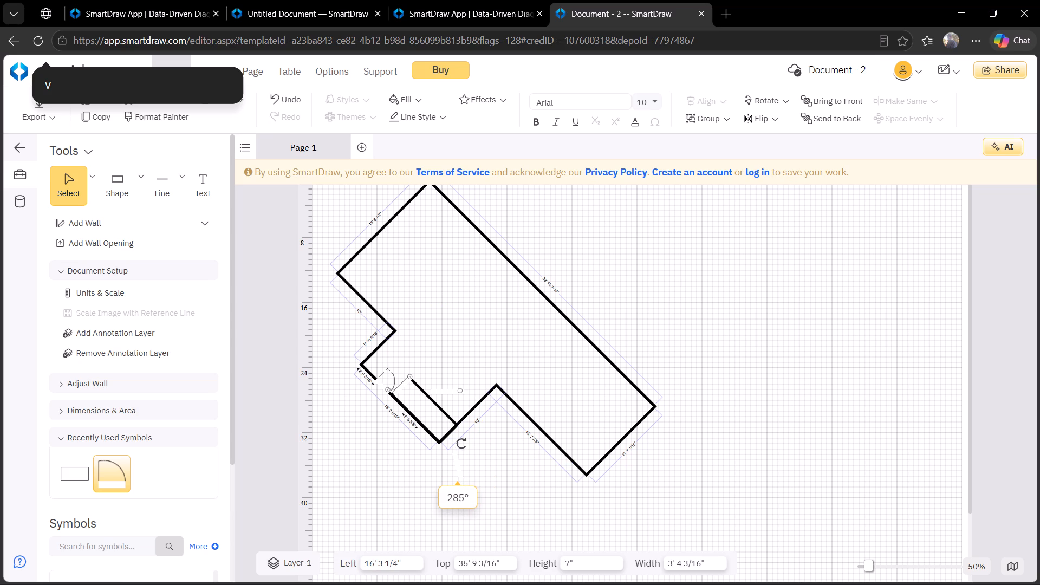
pyautogui.click(453, 456)
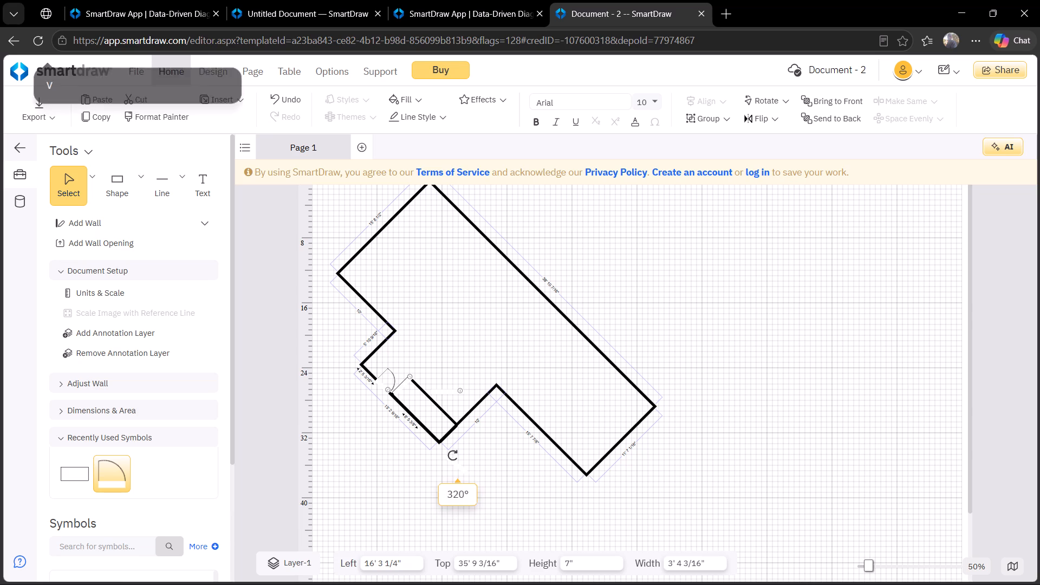
pyautogui.moveTo(453, 460); pyautogui.dragTo(445, 415)
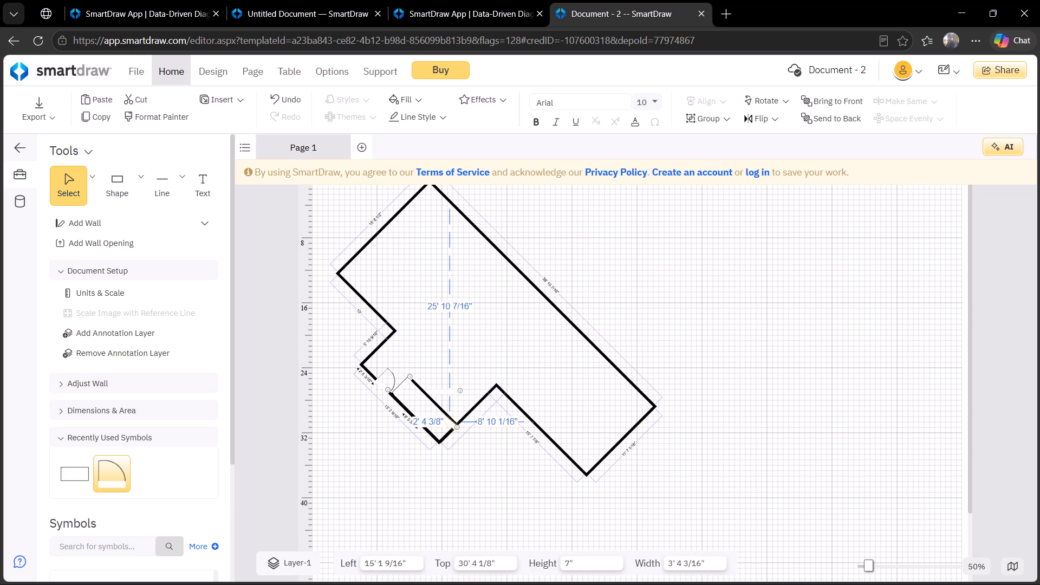
pyautogui.moveTo(445, 415); pyautogui.dragTo(445, 412)
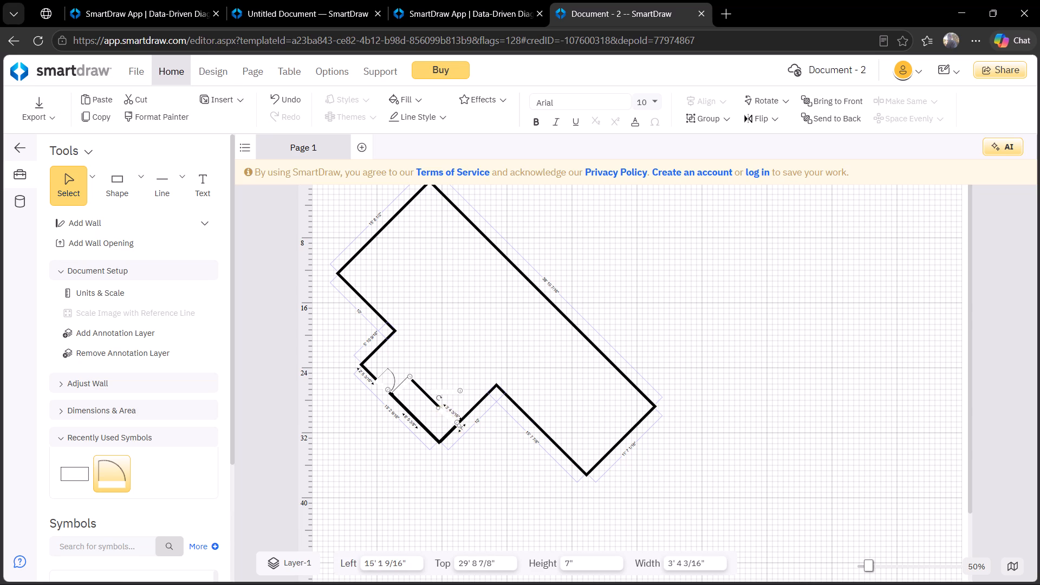
pyautogui.click(470, 472)
pyautogui.click(438, 410)
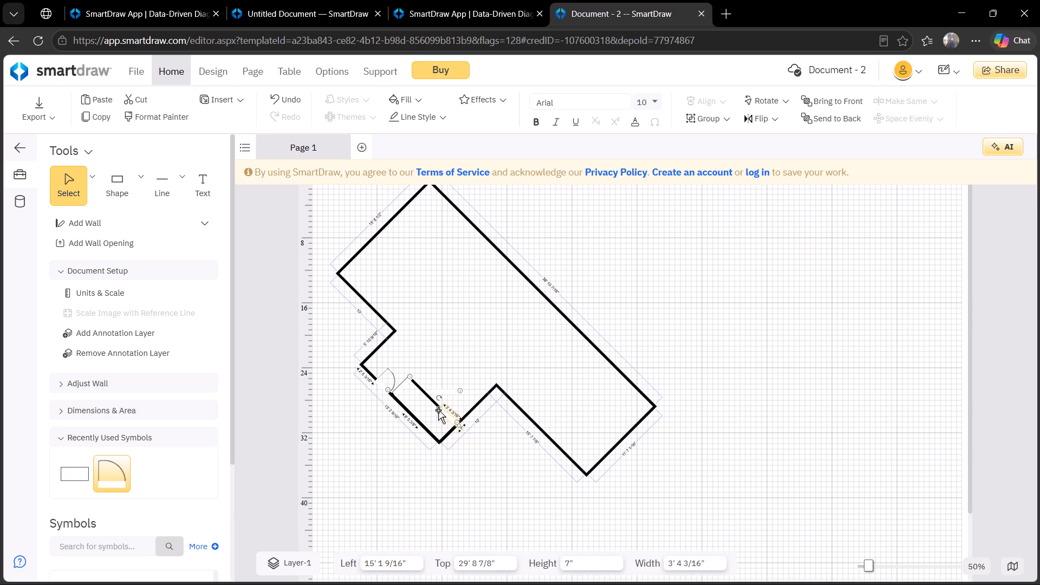
pyautogui.click(438, 398)
pyautogui.click(484, 526)
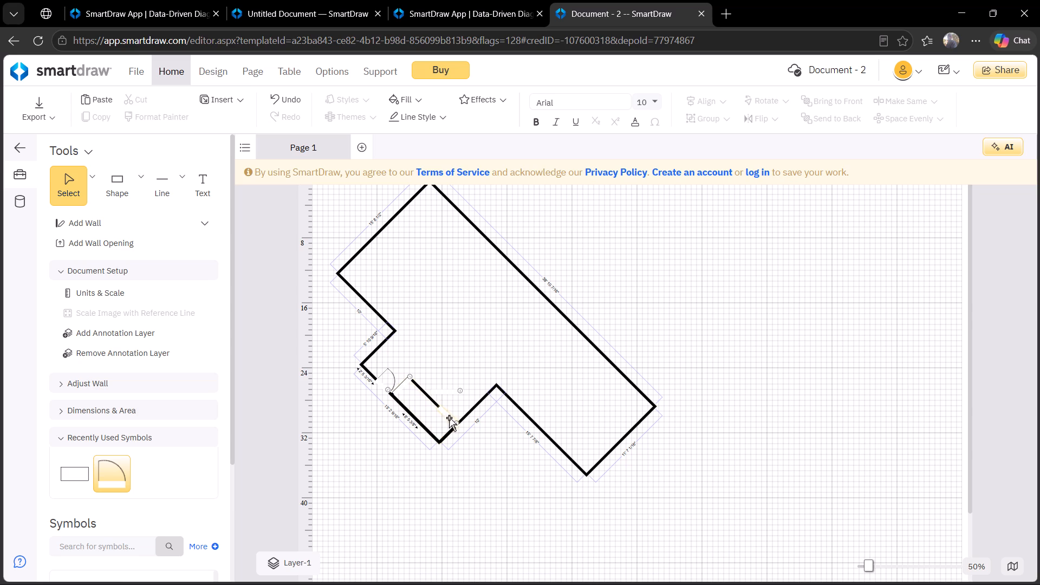
# Fine-tune the copied opening's position along the inner wall to about 14' 11" left and 29' 8" top.
pyautogui.click(448, 418)
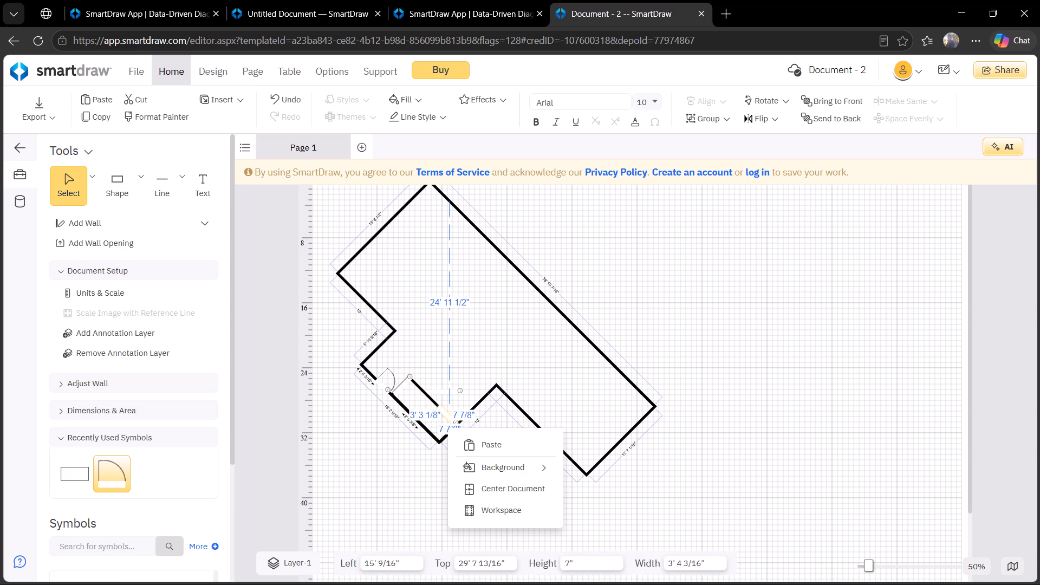
pyautogui.click(489, 381)
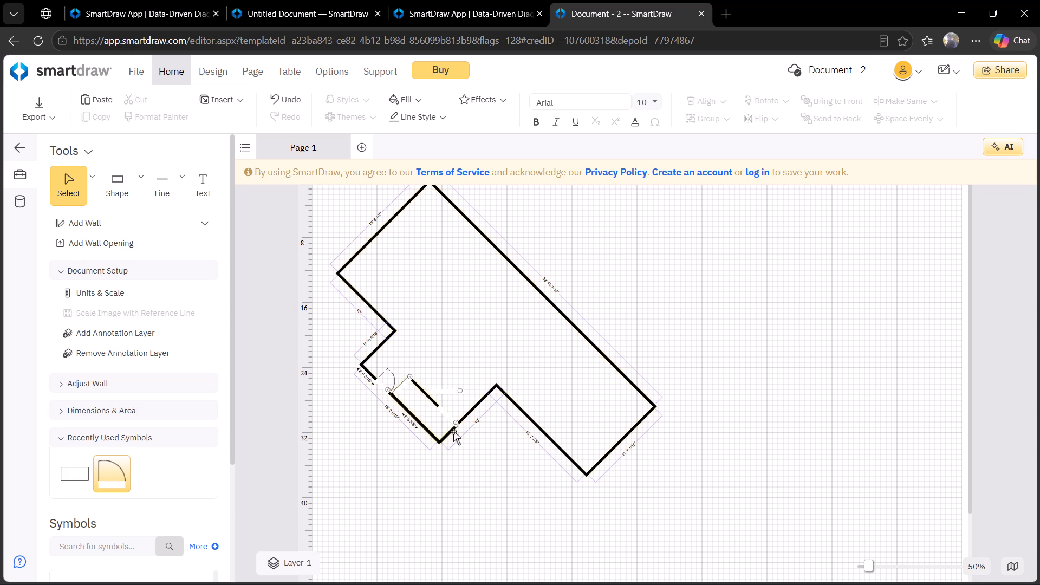
pyautogui.click(446, 413)
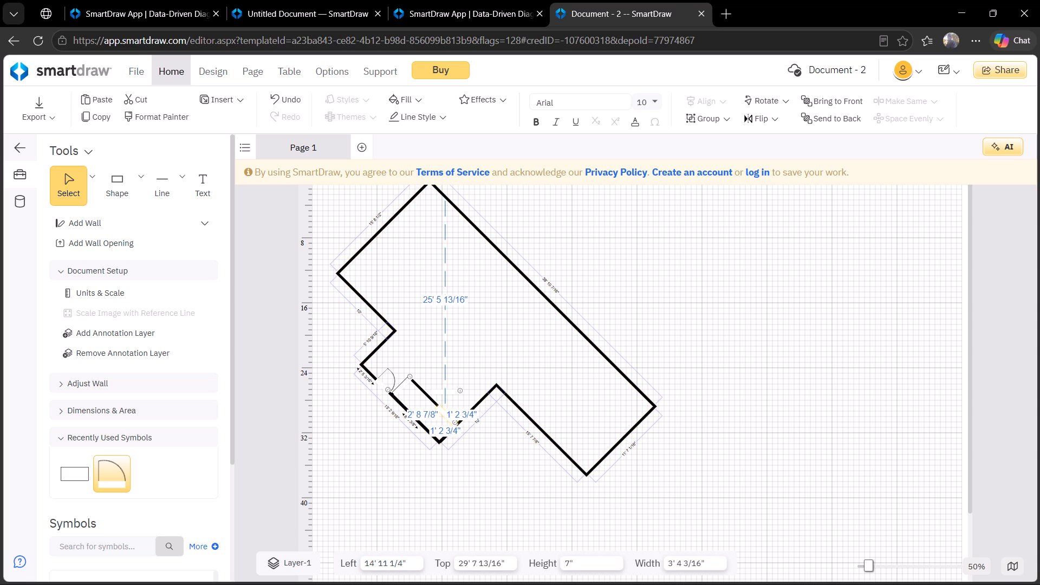
pyautogui.click(493, 467)
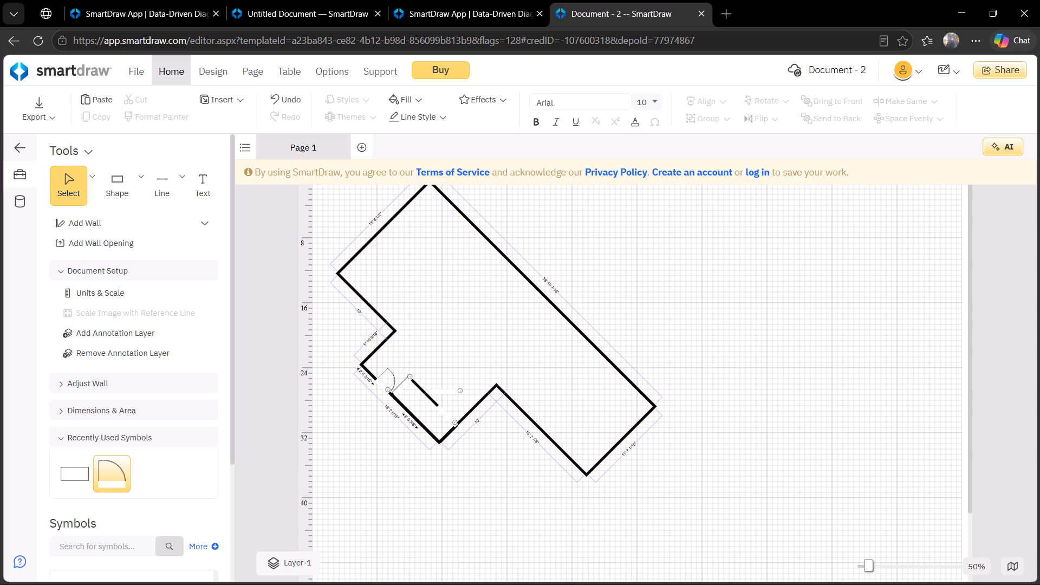
pyautogui.click(448, 418)
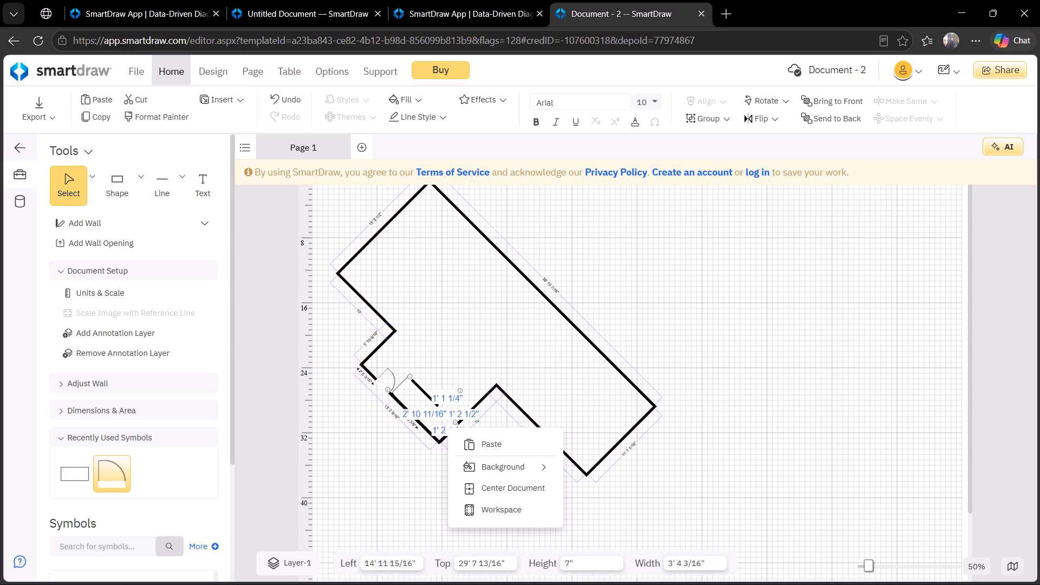
pyautogui.click(464, 468)
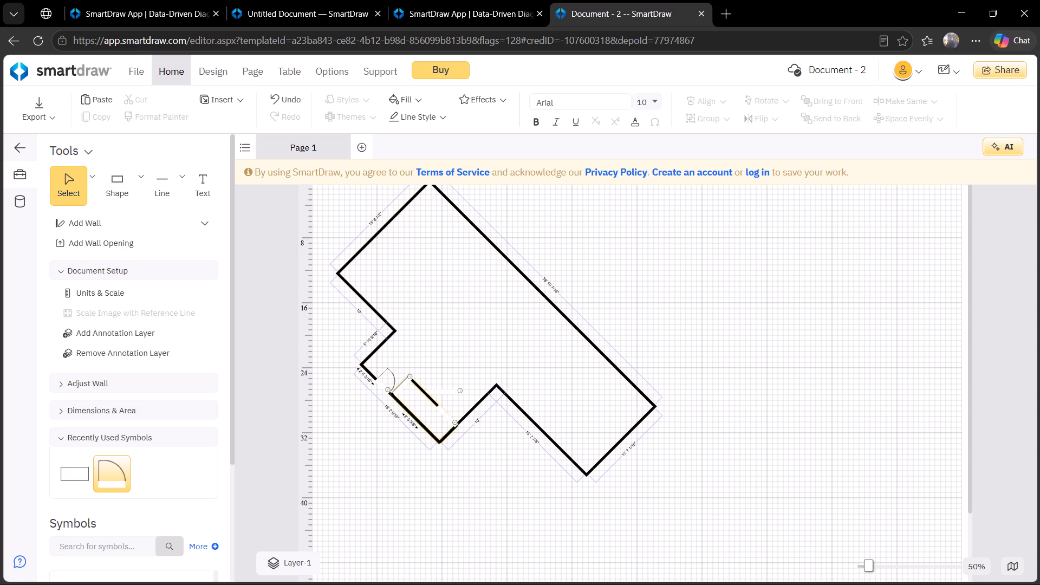
pyautogui.click(448, 417)
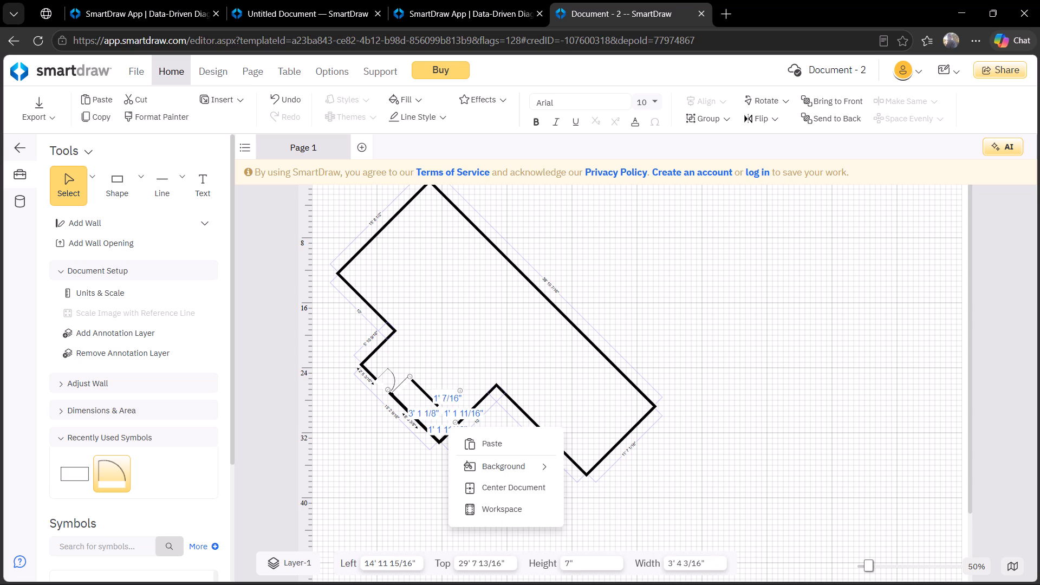
pyautogui.click(461, 471)
pyautogui.click(452, 419)
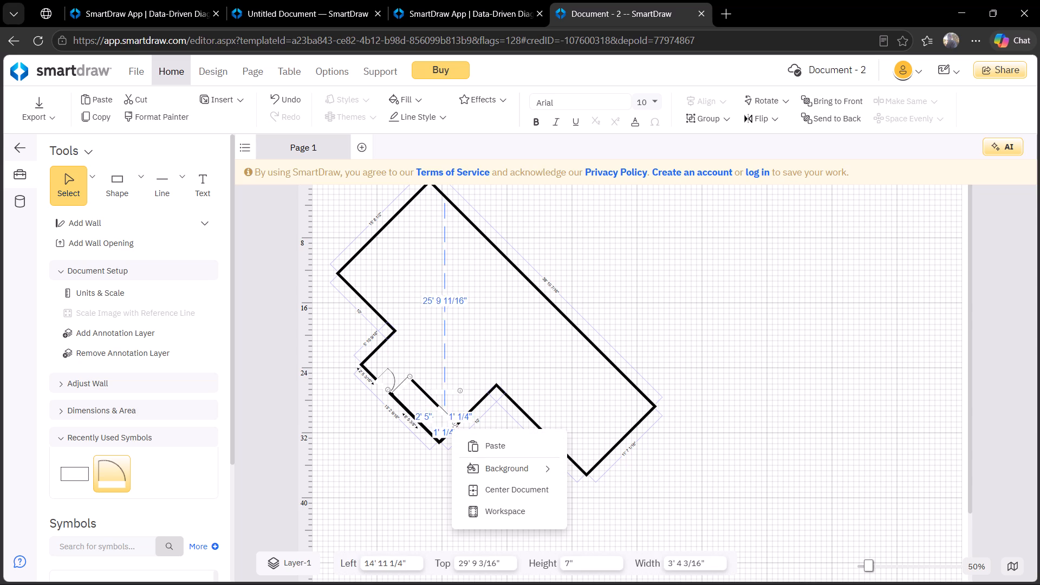
pyautogui.click(453, 495)
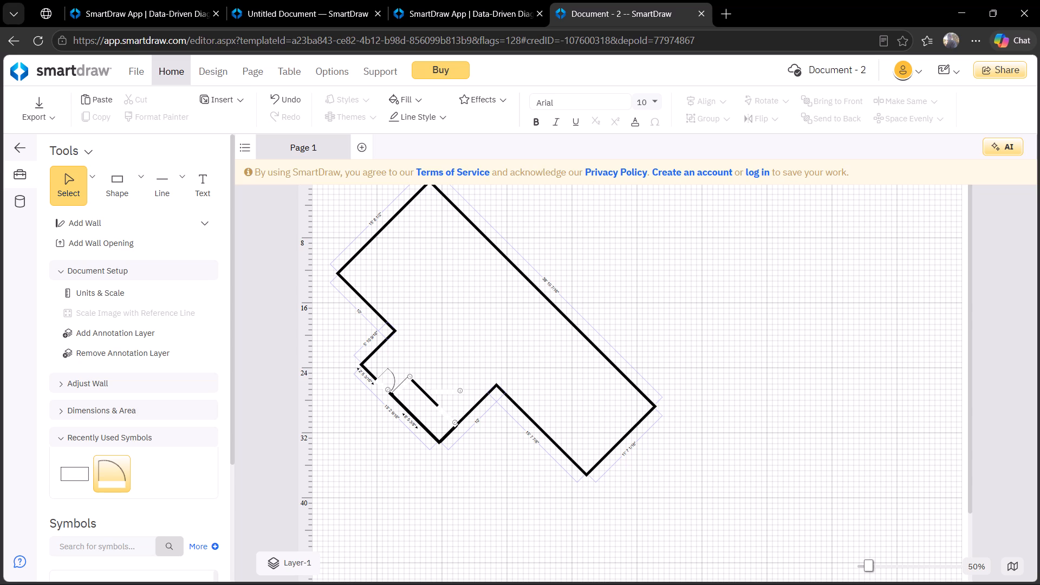
pyautogui.click(452, 420)
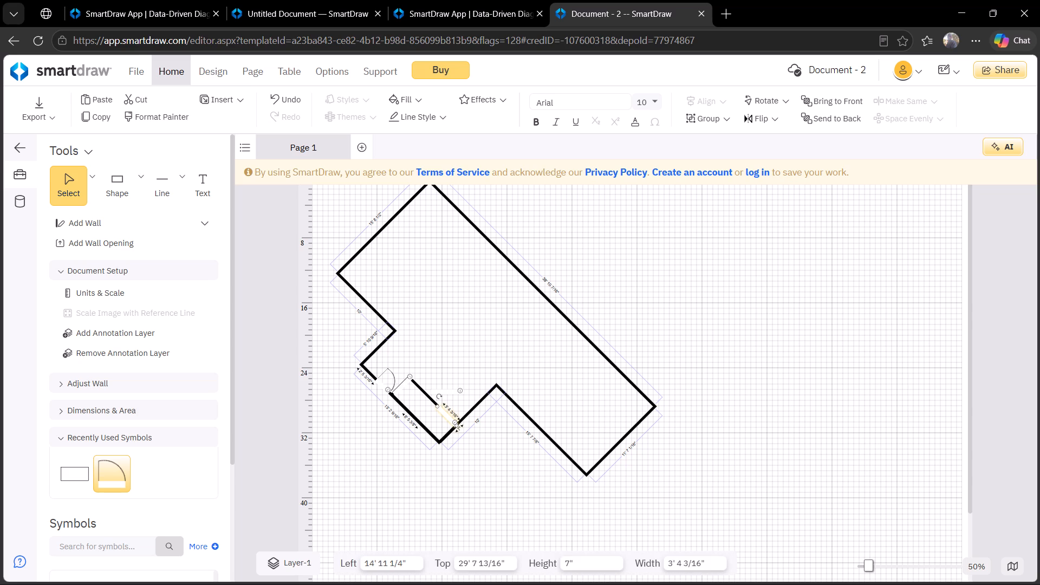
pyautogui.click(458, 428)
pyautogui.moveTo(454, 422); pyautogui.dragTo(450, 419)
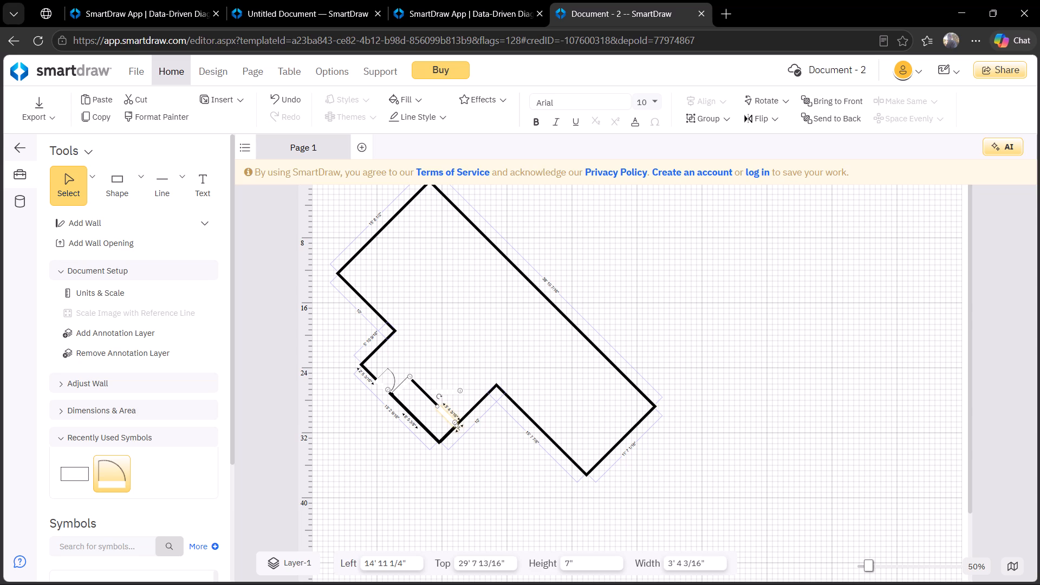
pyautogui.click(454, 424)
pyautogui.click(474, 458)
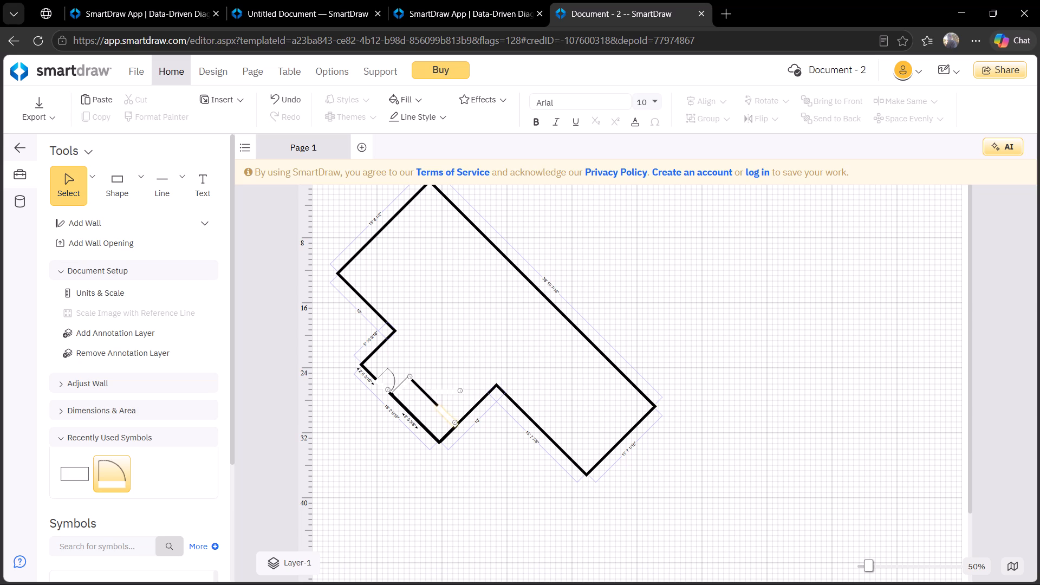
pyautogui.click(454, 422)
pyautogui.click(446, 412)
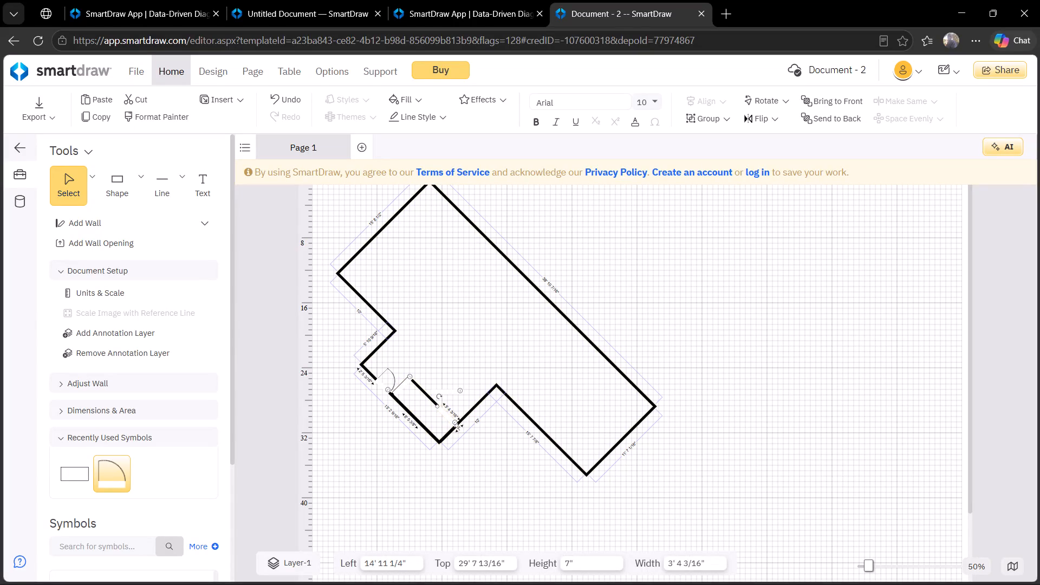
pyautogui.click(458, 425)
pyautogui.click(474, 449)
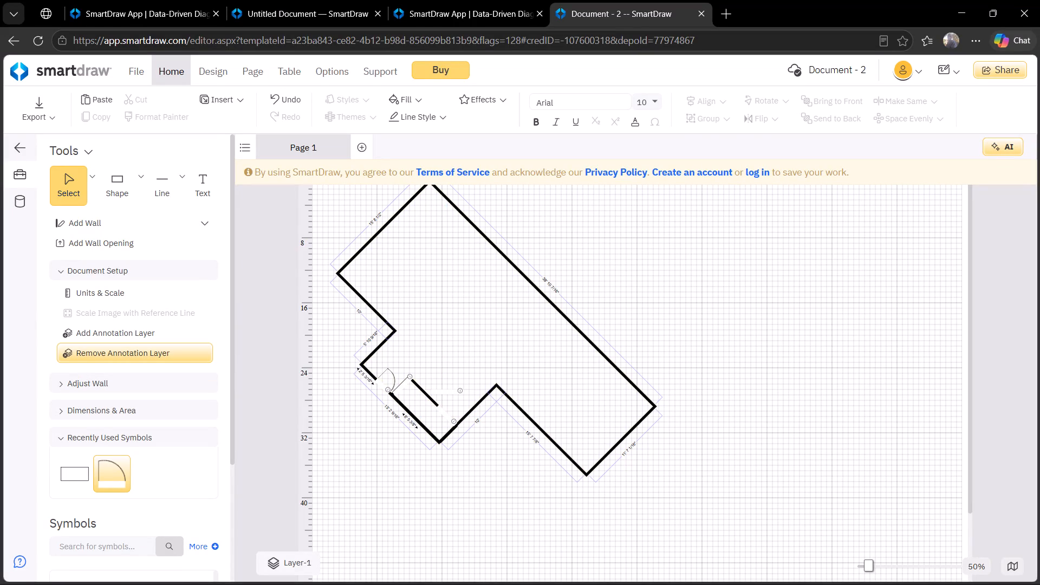
# Open the Building & Room Outlines symbol libraries under Floor Plans and load the Standard Rooms Sizes library.
pyautogui.moveTo(230, 413); pyautogui.dragTo(232, 581)
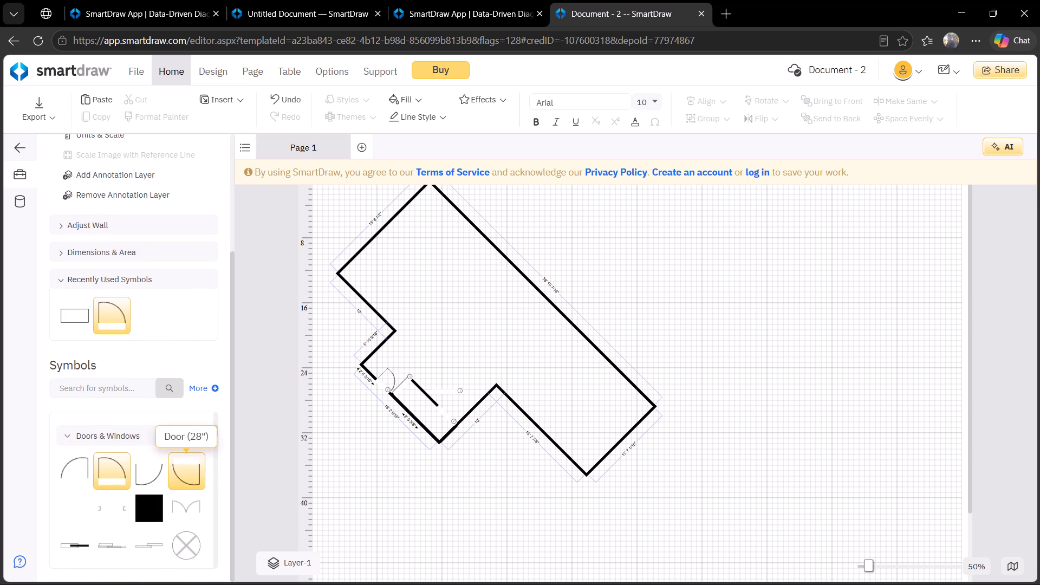
pyautogui.moveTo(214, 431); pyautogui.dragTo(215, 466)
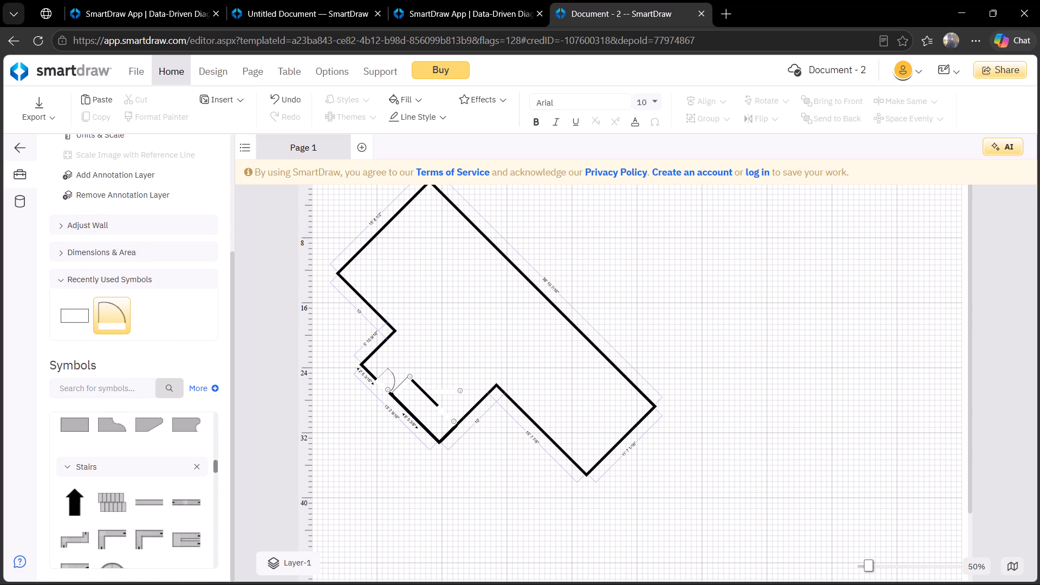
pyautogui.moveTo(215, 466); pyautogui.dragTo(218, 488)
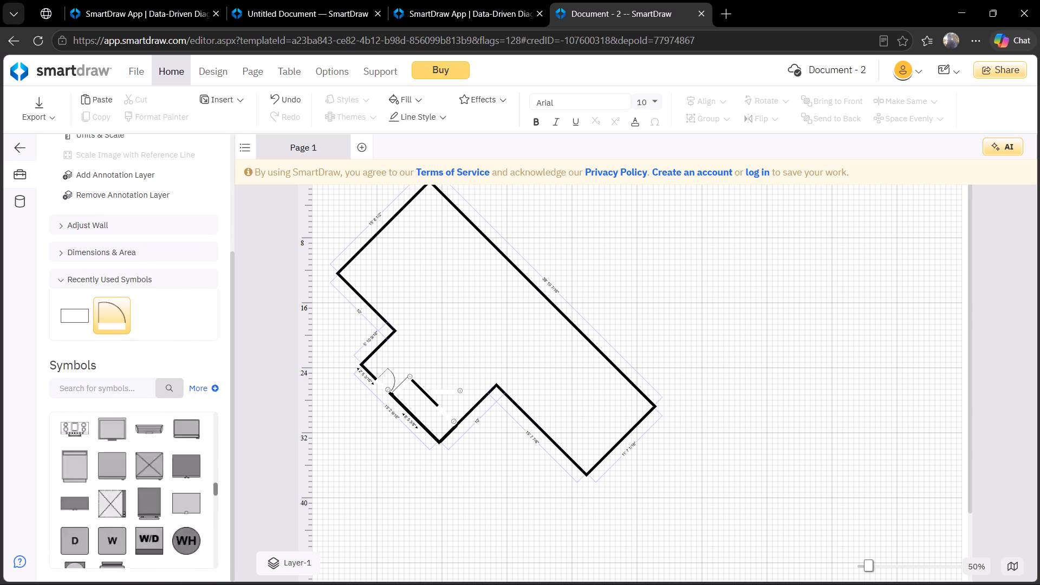
pyautogui.moveTo(218, 488); pyautogui.dragTo(214, 409)
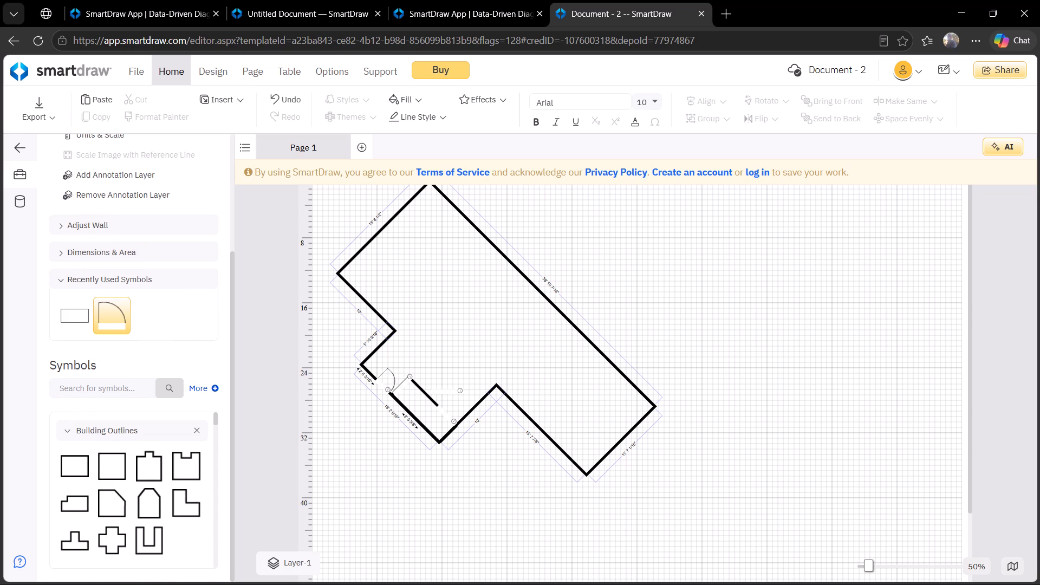
pyautogui.click(204, 393)
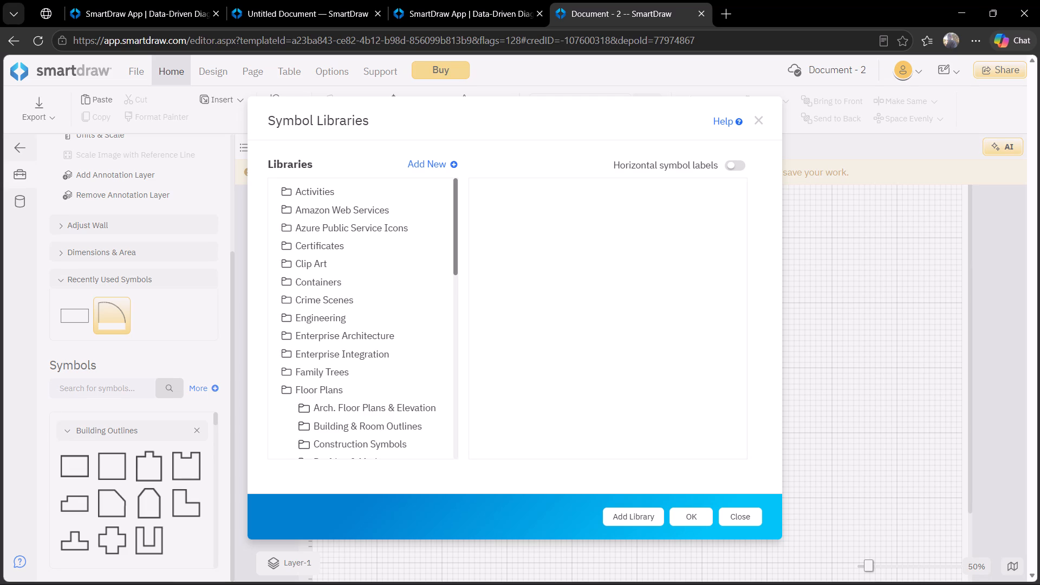
pyautogui.moveTo(455, 259); pyautogui.dragTo(467, 315)
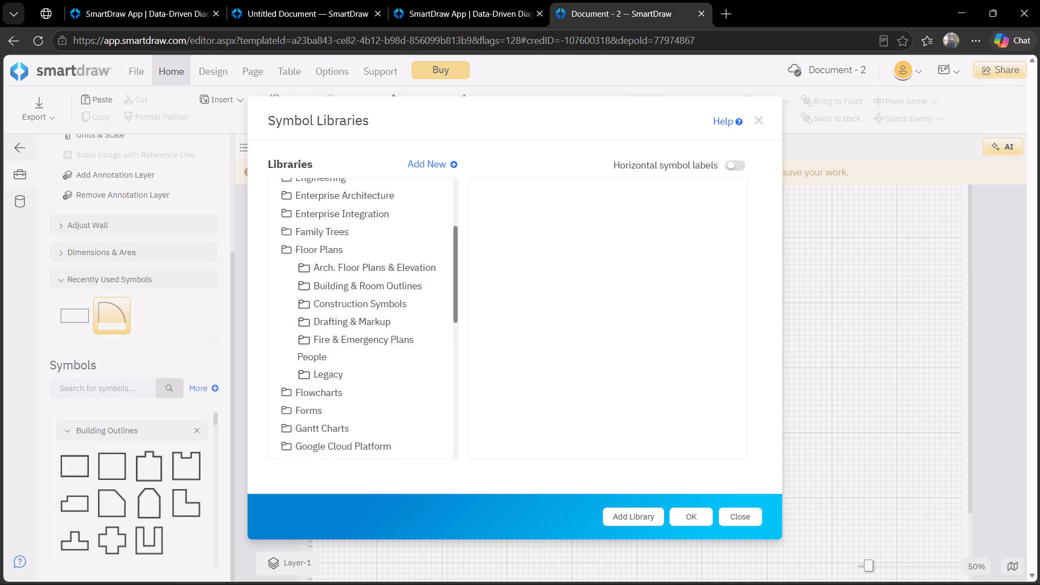
pyautogui.moveTo(467, 315); pyautogui.dragTo(467, 316)
pyautogui.click(406, 259)
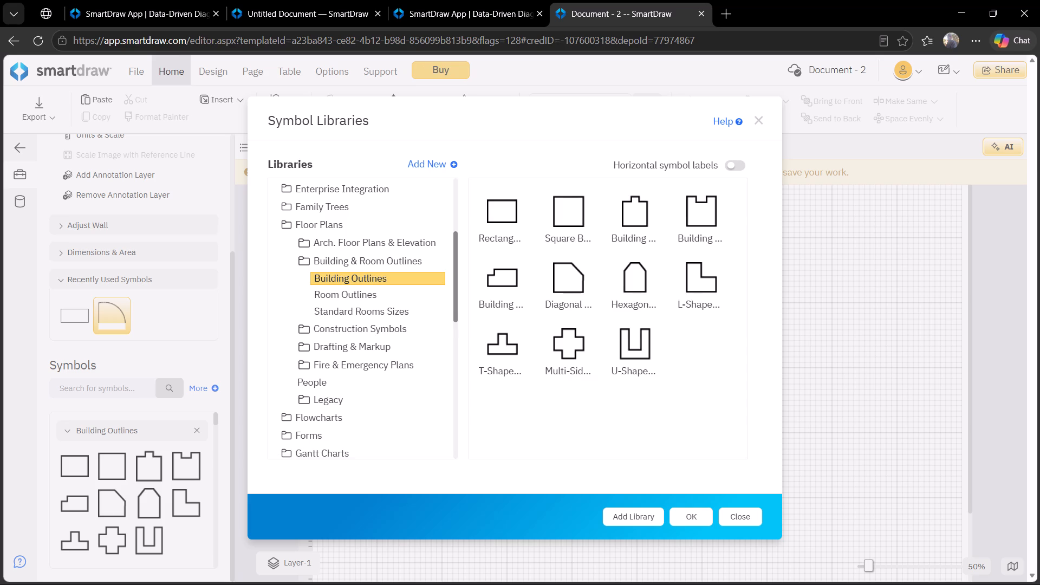
pyautogui.click(360, 295)
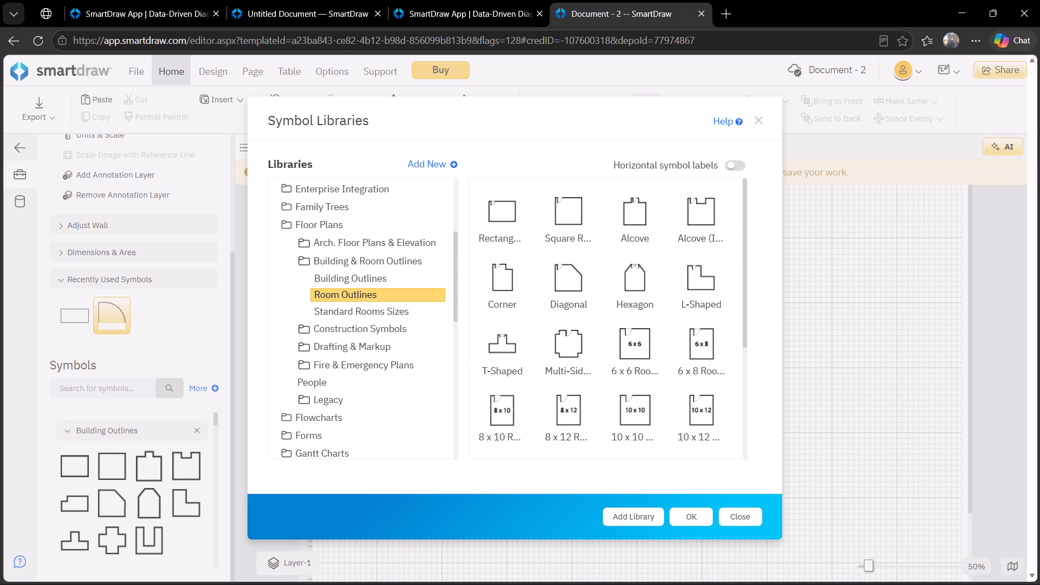
pyautogui.click(362, 315)
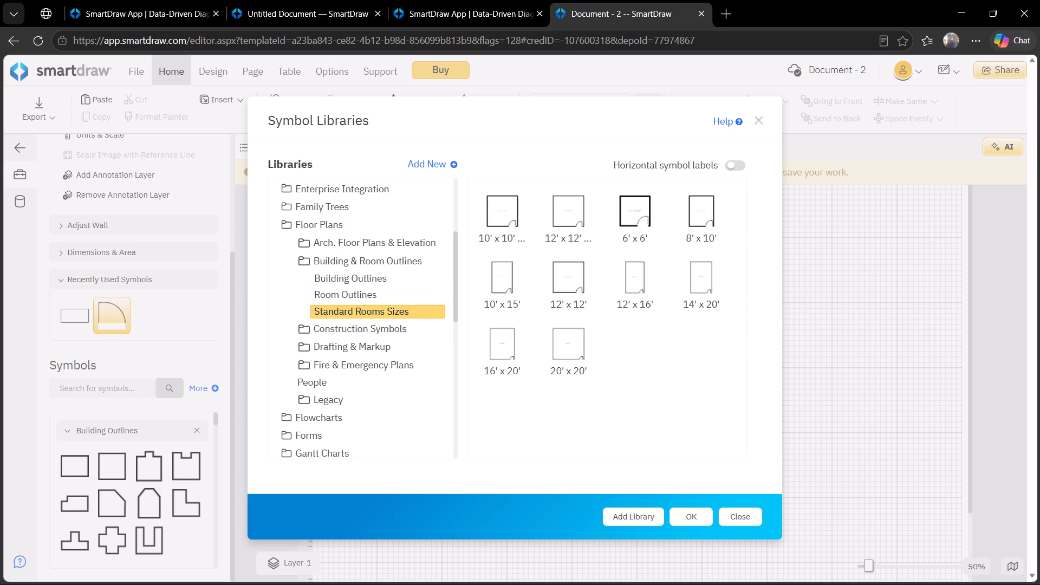
pyautogui.click(679, 518)
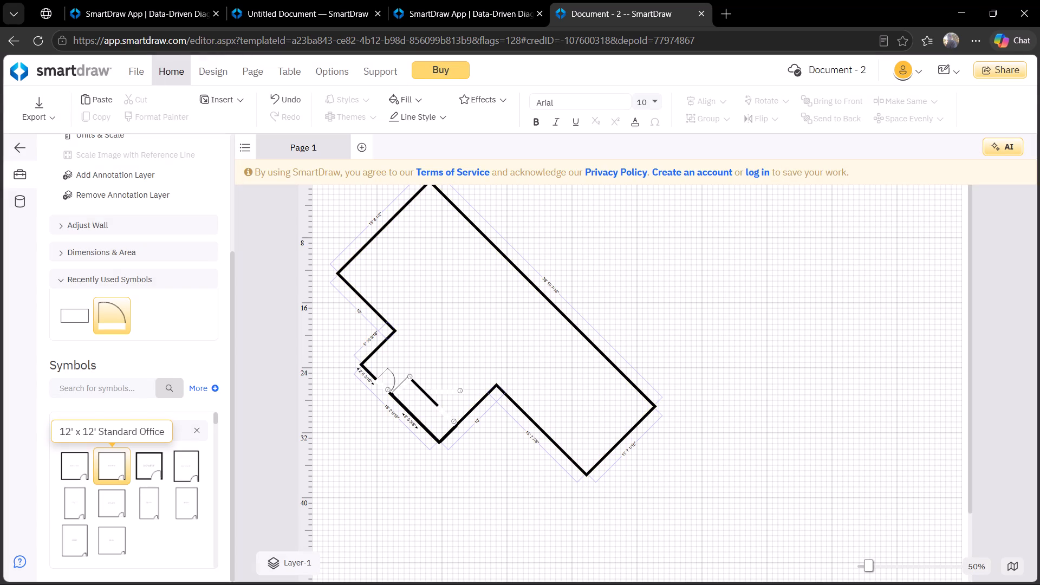
# Insert a 6' x 6' standard room inside the building above the small wing and rotate it to 45°.
pyautogui.click(159, 466)
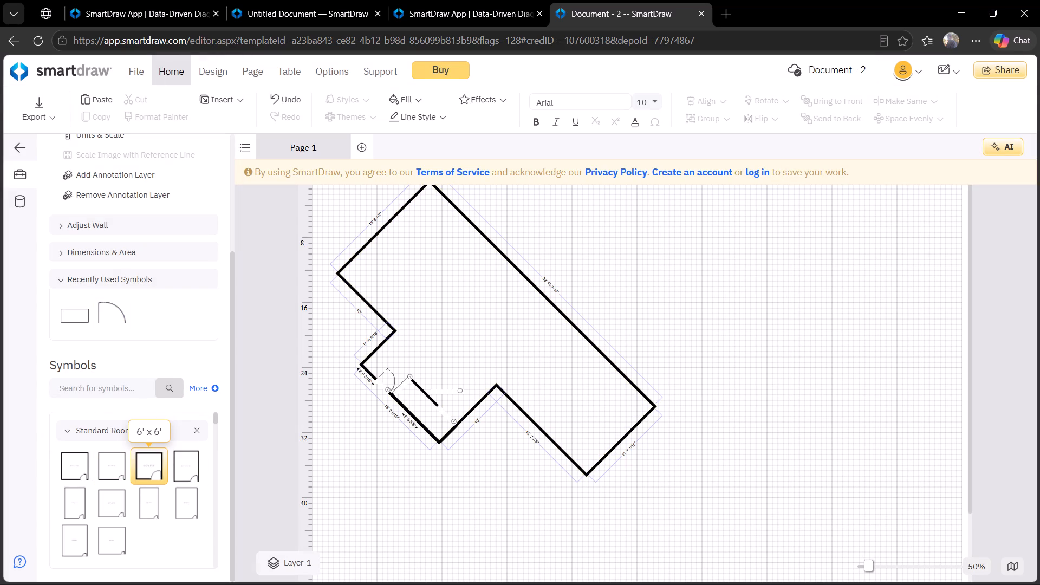
pyautogui.moveTo(159, 466); pyautogui.dragTo(448, 349)
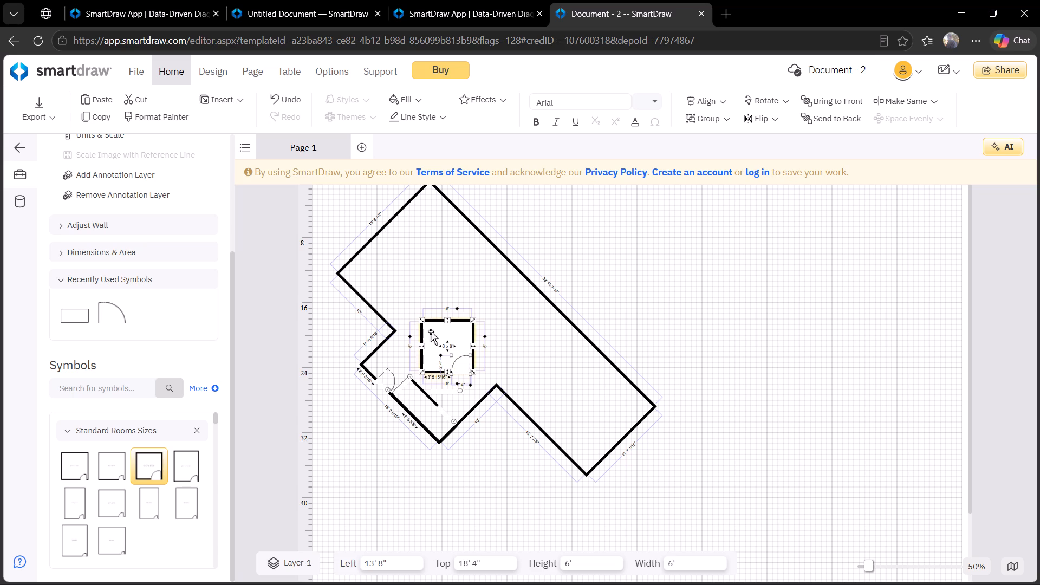
pyautogui.click(749, 102)
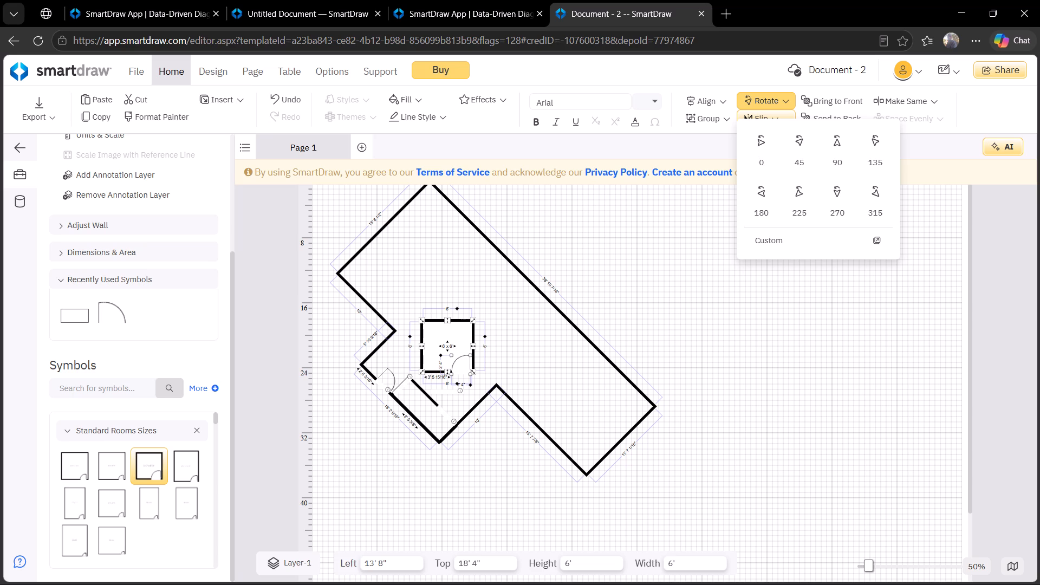
pyautogui.click(804, 149)
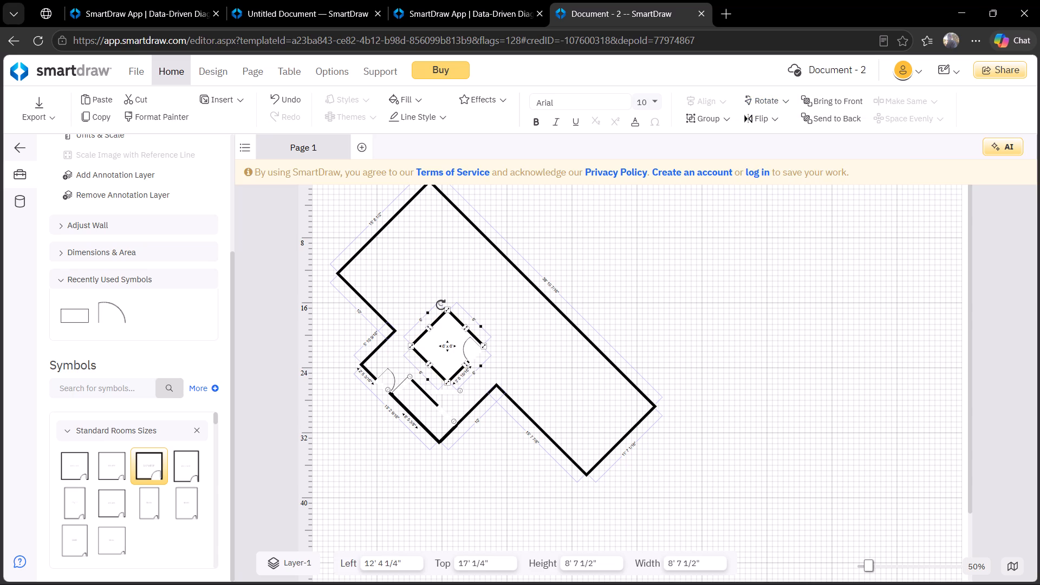
# Move the rotated room down over the inner wall beside the door, to about 12' 1/2" left and 20' 8" top.
pyautogui.moveTo(440, 317); pyautogui.dragTo(441, 346)
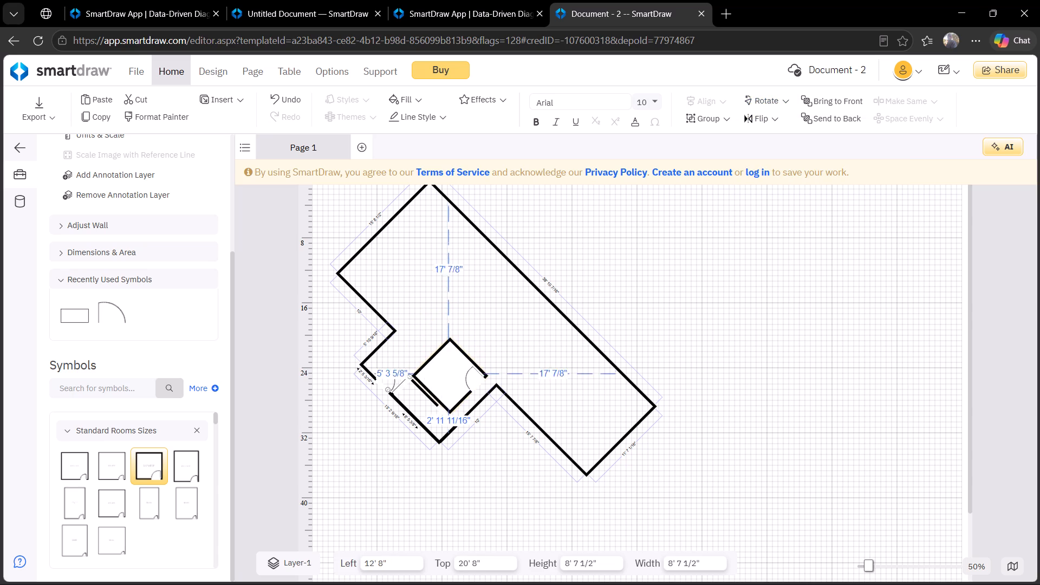
pyautogui.moveTo(441, 346); pyautogui.dragTo(440, 346)
pyautogui.click(535, 314)
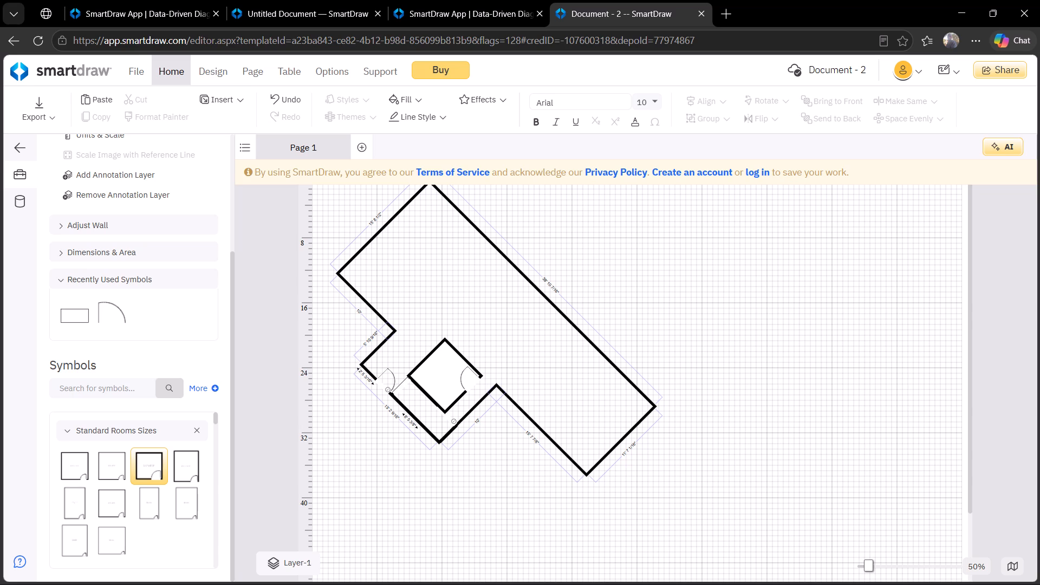
# Copy the rotated room together with its door and place the copy inside the main building, just above the original room.
pyautogui.click(426, 356)
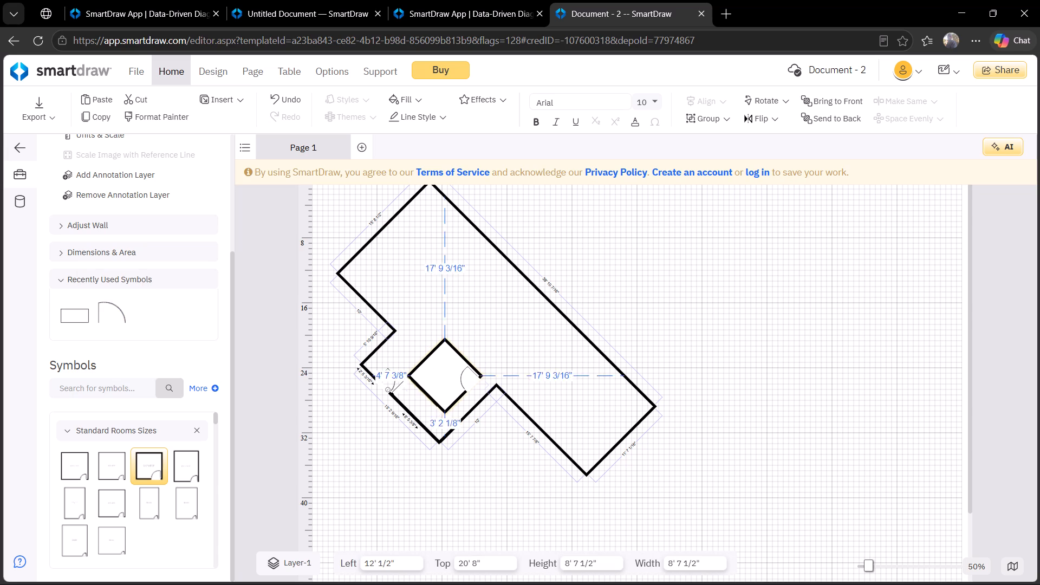
pyautogui.hotkey('ctrl', 'c')
pyautogui.press('v')
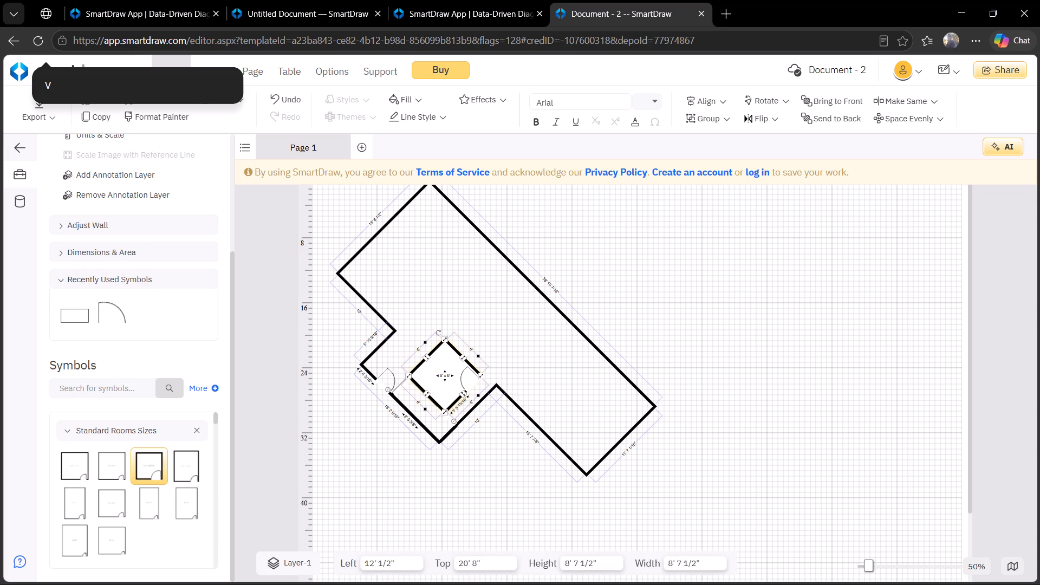
pyautogui.click(454, 349)
pyautogui.hotkey('ctrl', 'c')
pyautogui.hotkey('ctrl', 'v')
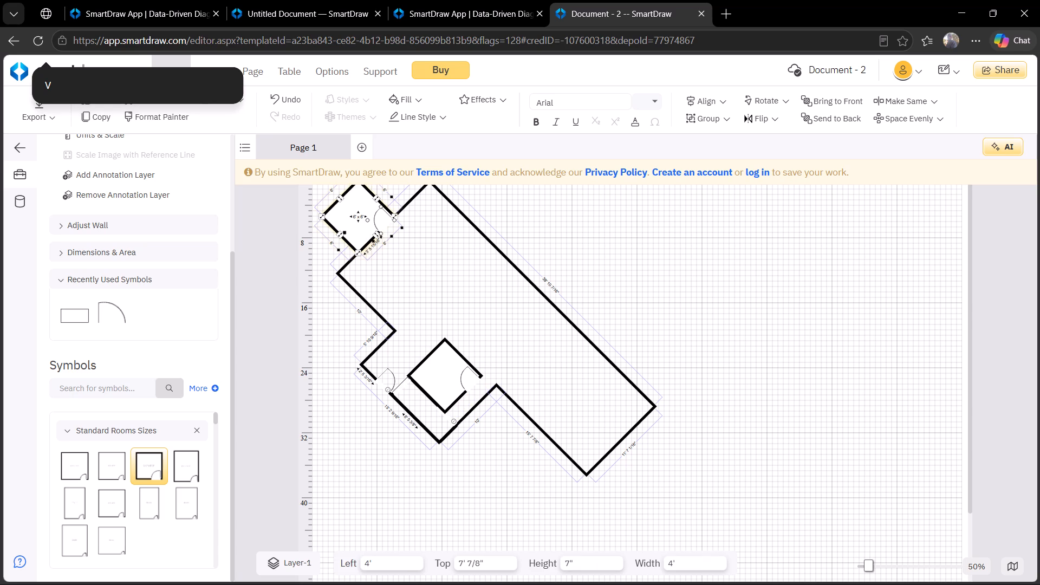
pyautogui.moveTo(348, 240); pyautogui.dragTo(365, 289)
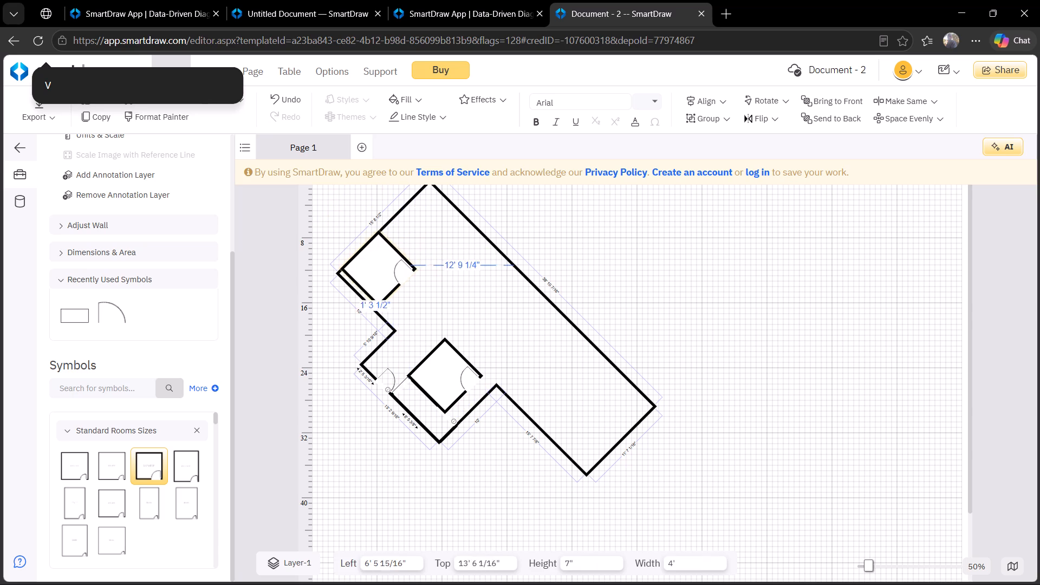
pyautogui.moveTo(365, 289); pyautogui.dragTo(367, 294)
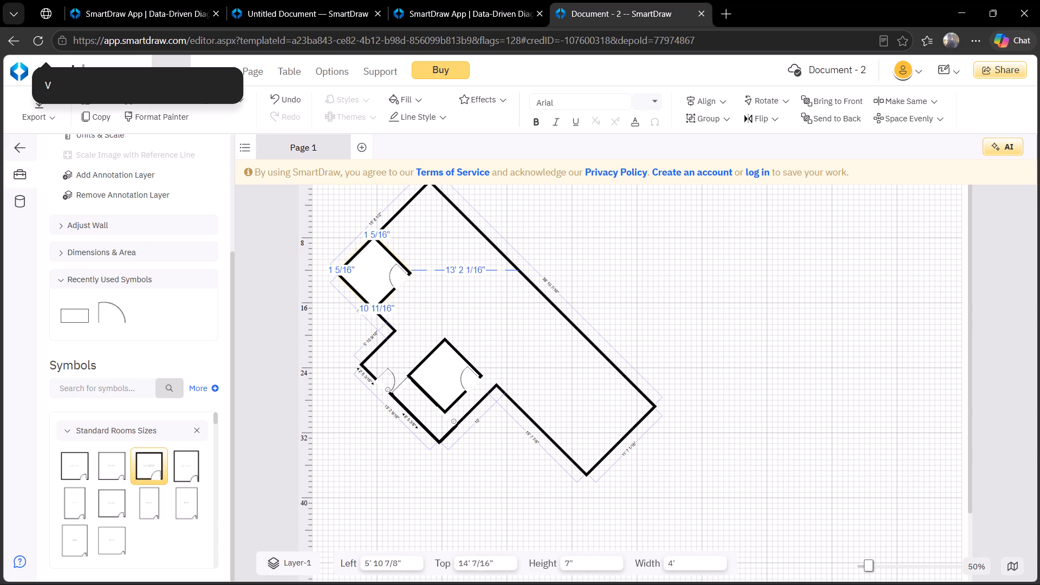
pyautogui.moveTo(367, 294); pyautogui.dragTo(404, 313)
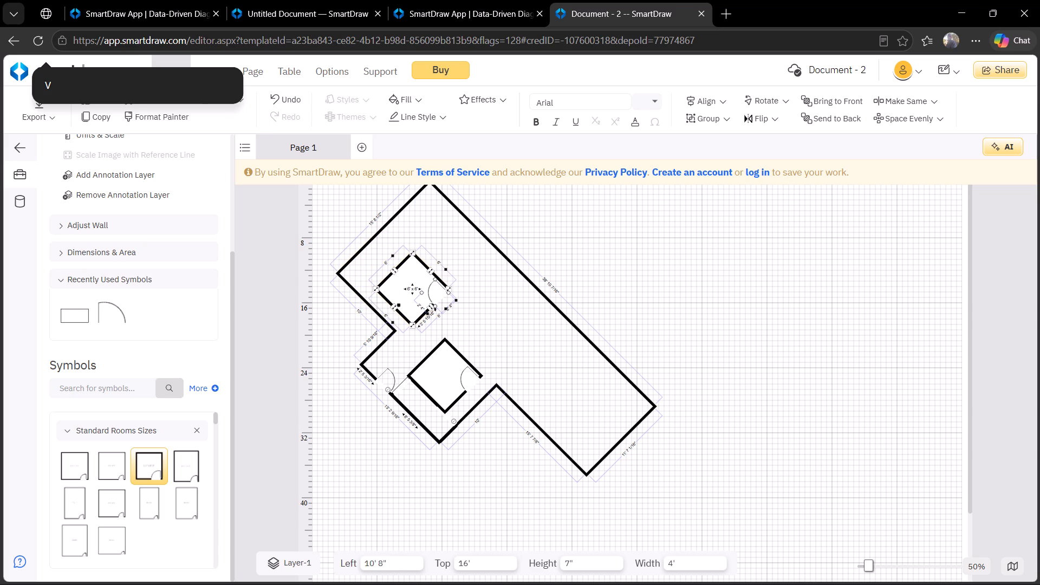
# Narrow the copied room by moving two of its corners inward, making it about 7' 2" wide and 7' 1 1/2" high overall.
pyautogui.moveTo(376, 289); pyautogui.dragTo(389, 303)
pyautogui.moveTo(411, 255); pyautogui.dragTo(411, 257)
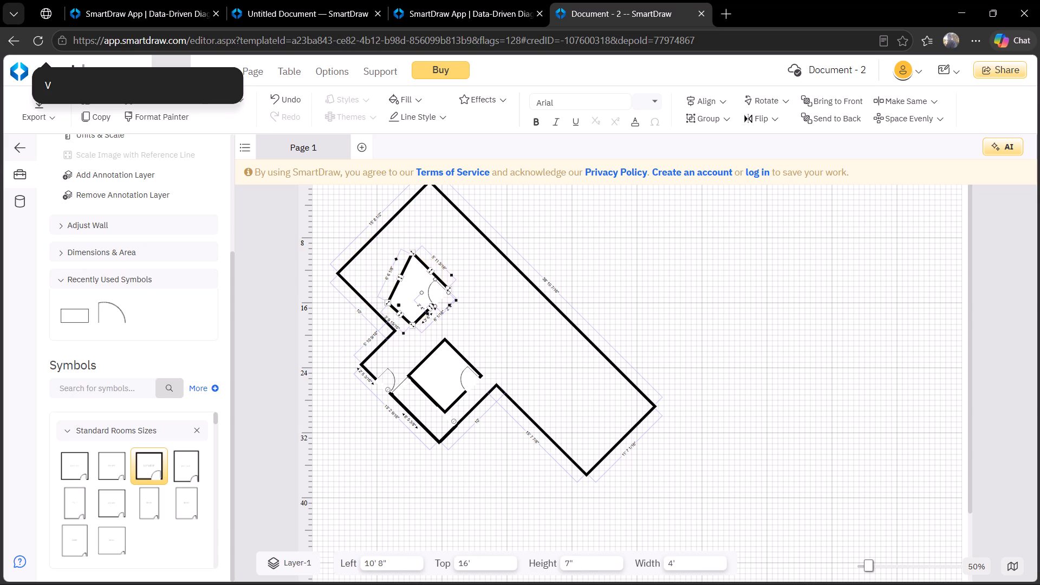
pyautogui.moveTo(411, 257); pyautogui.dragTo(427, 268)
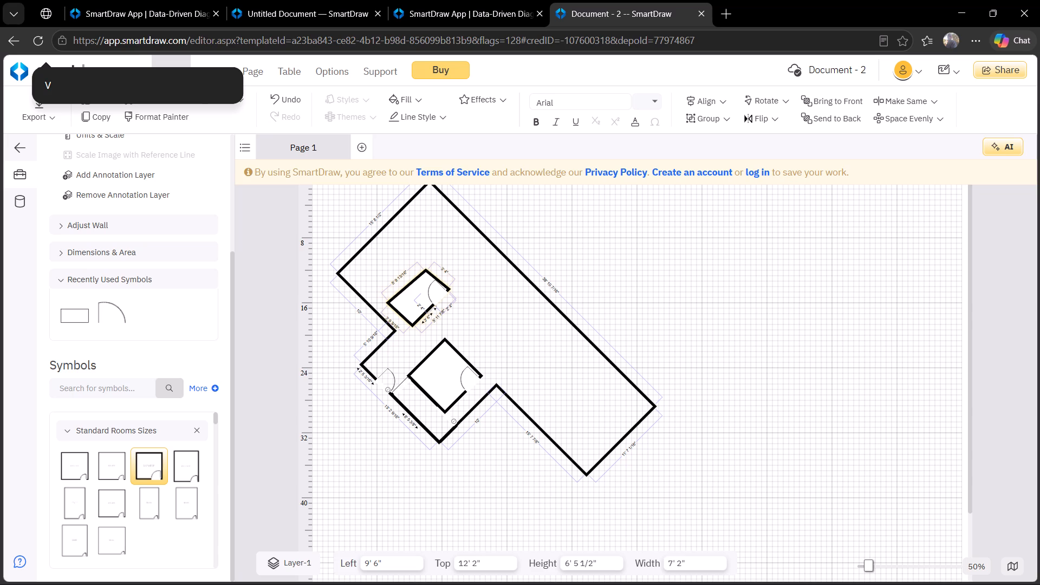
pyautogui.moveTo(427, 268); pyautogui.dragTo(426, 266)
pyautogui.click(464, 281)
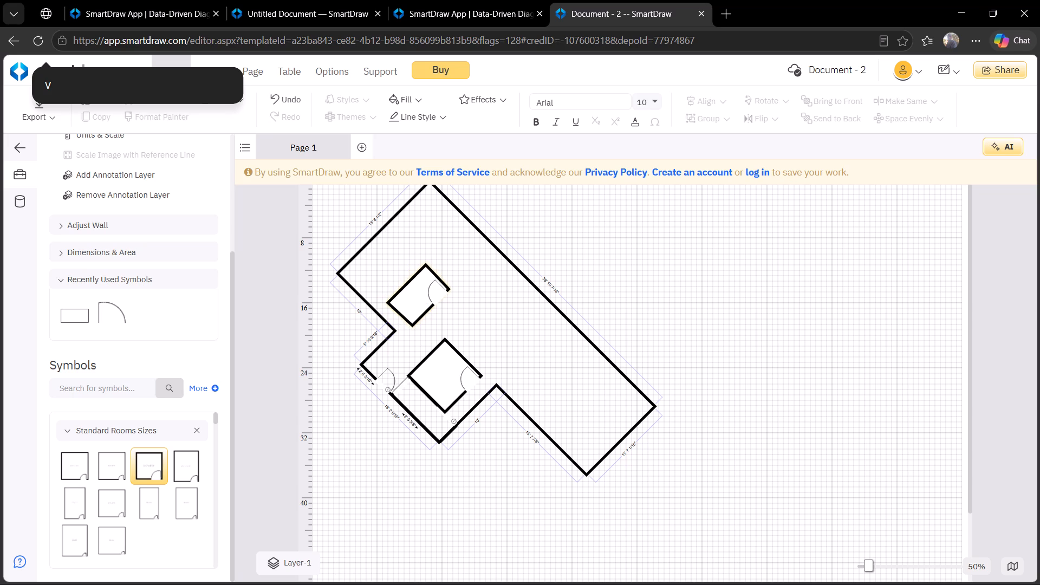
# Move the narrowed room into the small wing's corner beside the entrance door, at about 6' 2" left and 19' 4" top.
pyautogui.moveTo(416, 275); pyautogui.dragTo(388, 337)
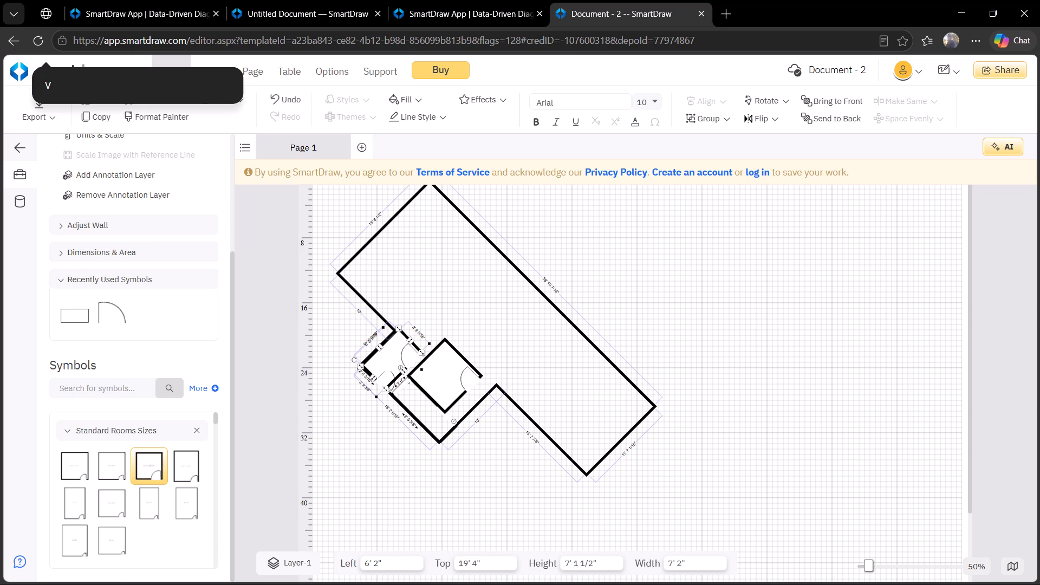
# Narrow the small room beside the entrance door by moving its long wall inward, to about 5' 11 3/4" wide and 5' 10 1/2" high overall.
pyautogui.moveTo(402, 371); pyautogui.dragTo(391, 367)
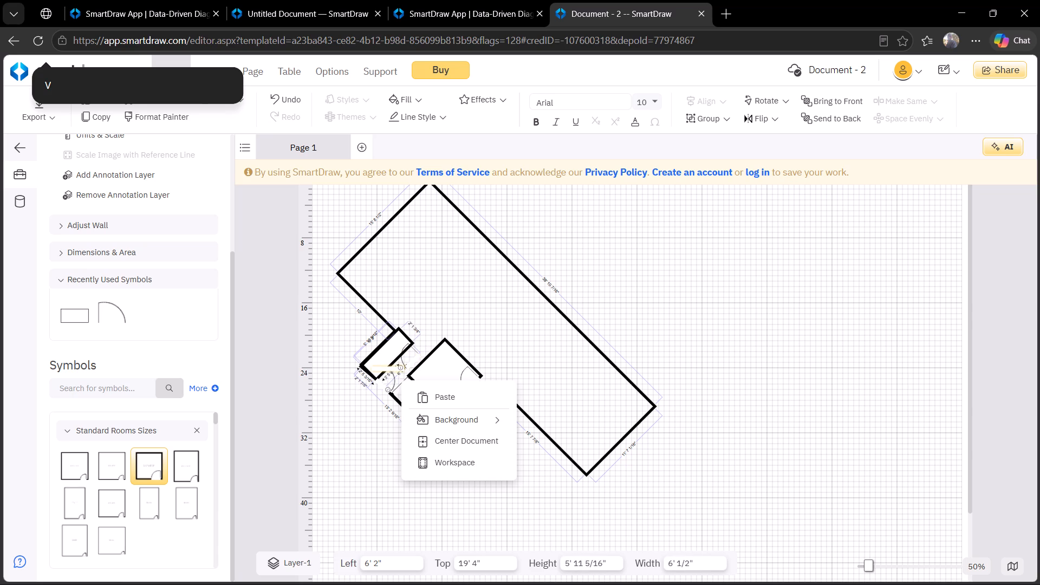
pyautogui.moveTo(391, 367); pyautogui.dragTo(390, 367)
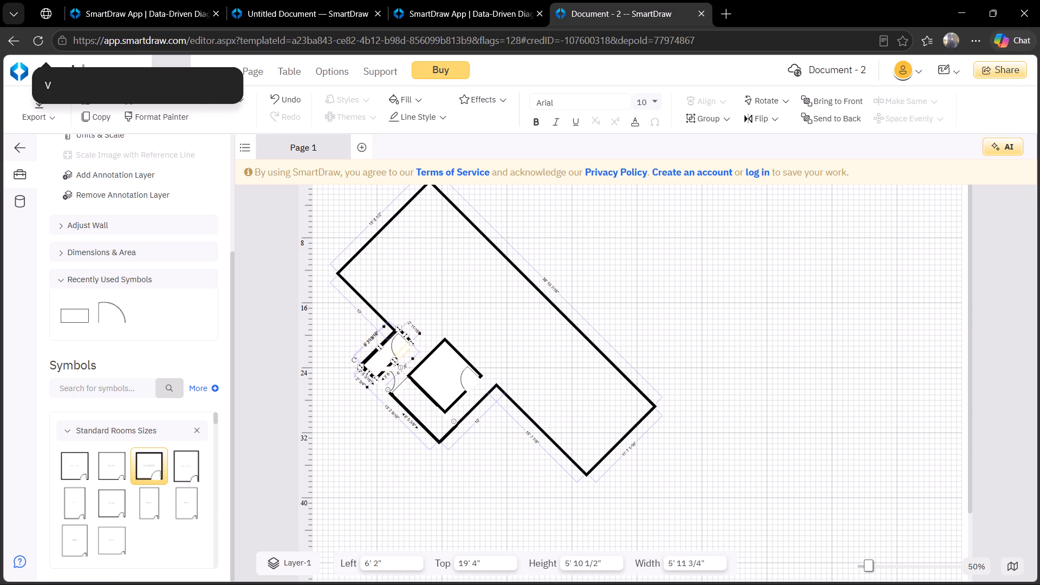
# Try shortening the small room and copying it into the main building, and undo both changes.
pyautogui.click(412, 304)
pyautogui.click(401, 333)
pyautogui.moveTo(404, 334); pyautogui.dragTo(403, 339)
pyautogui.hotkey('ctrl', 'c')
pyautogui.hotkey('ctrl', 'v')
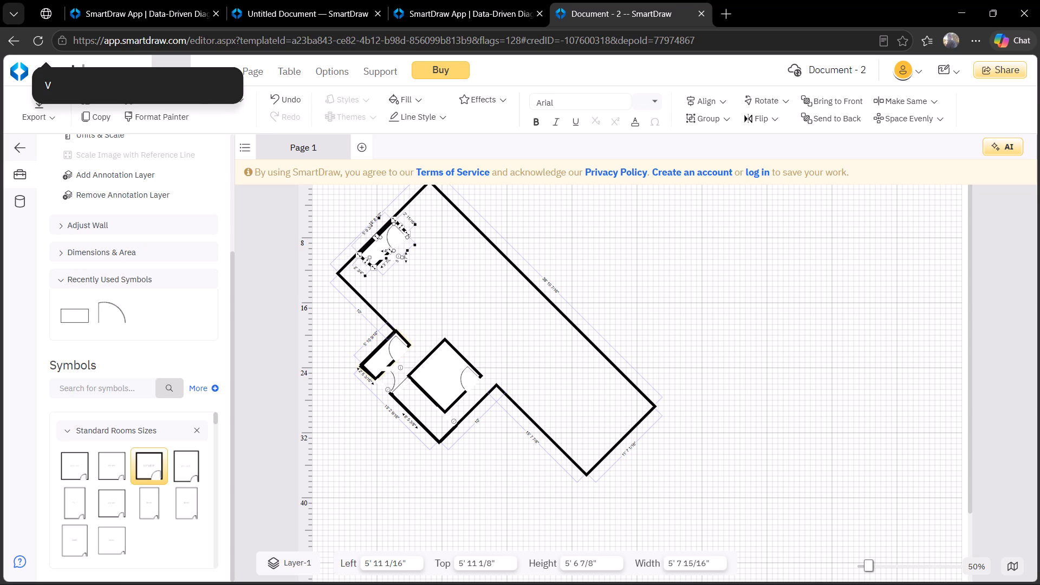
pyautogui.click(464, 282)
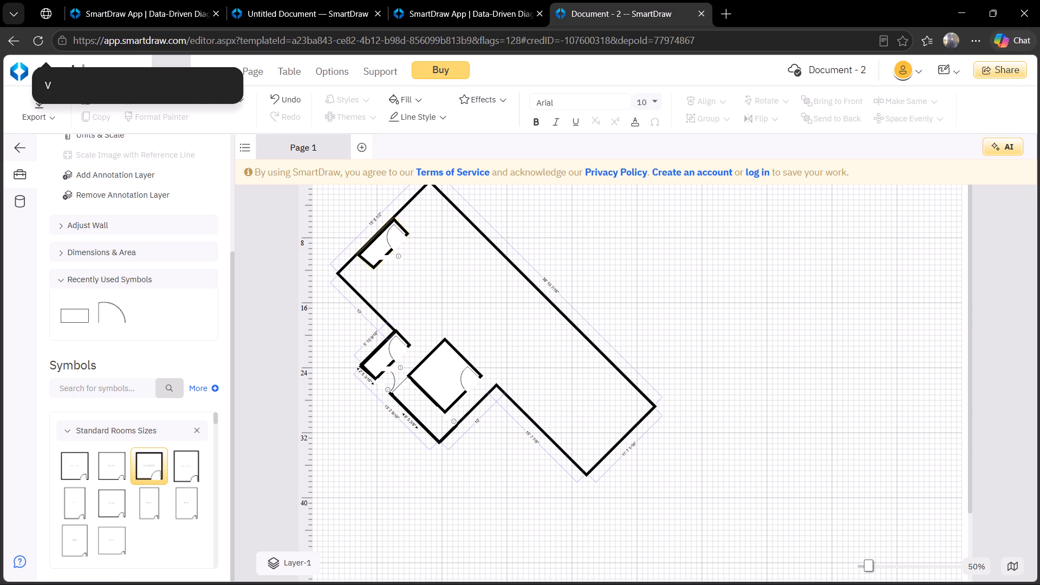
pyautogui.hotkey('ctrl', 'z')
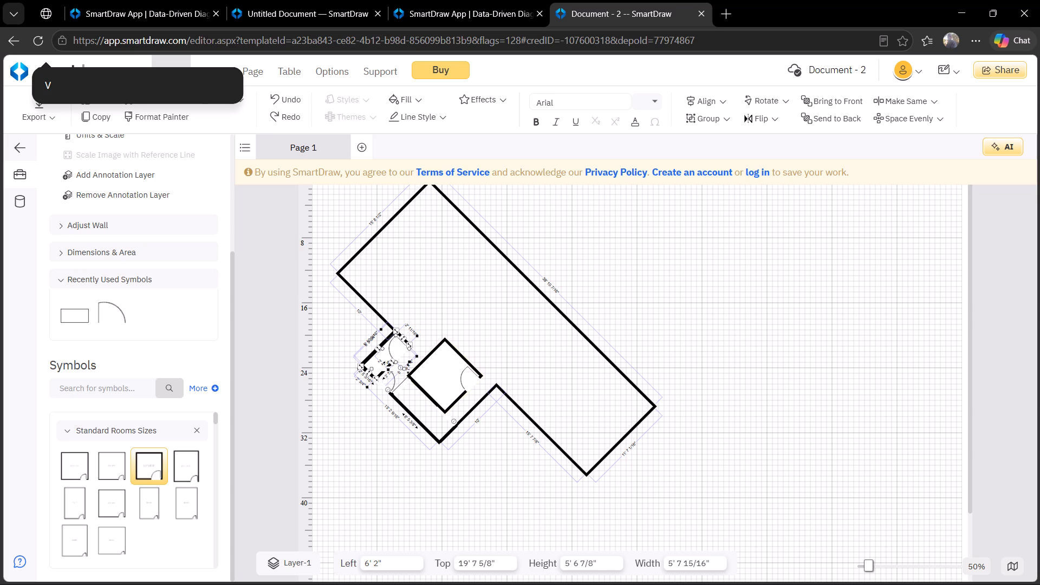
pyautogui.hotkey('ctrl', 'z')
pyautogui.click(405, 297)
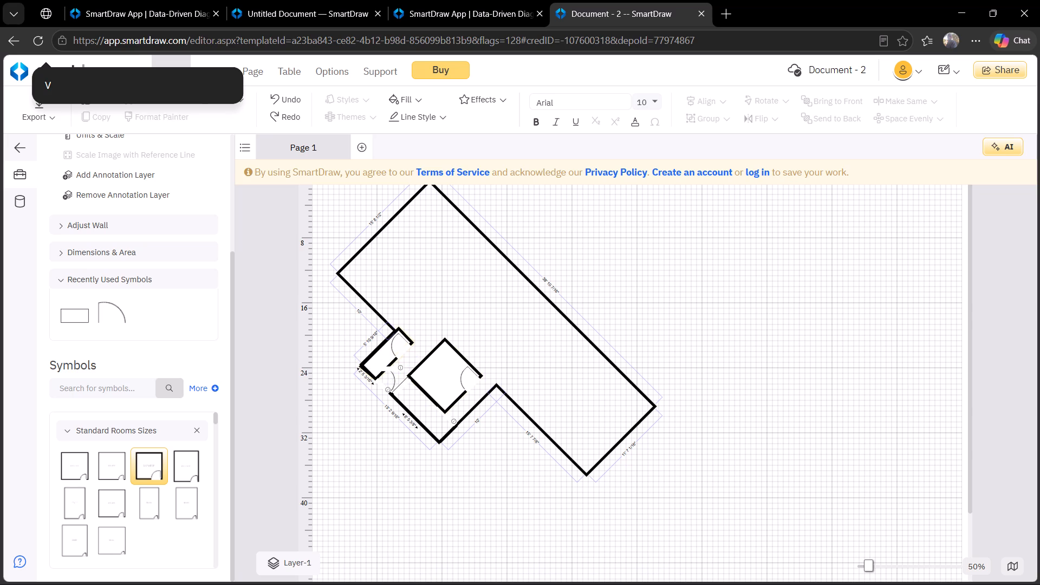
# Move the 4' wide opening out of the small room into the main building, to about 16' 8" left and 18' 1" top.
pyautogui.click(399, 370)
pyautogui.click(394, 371)
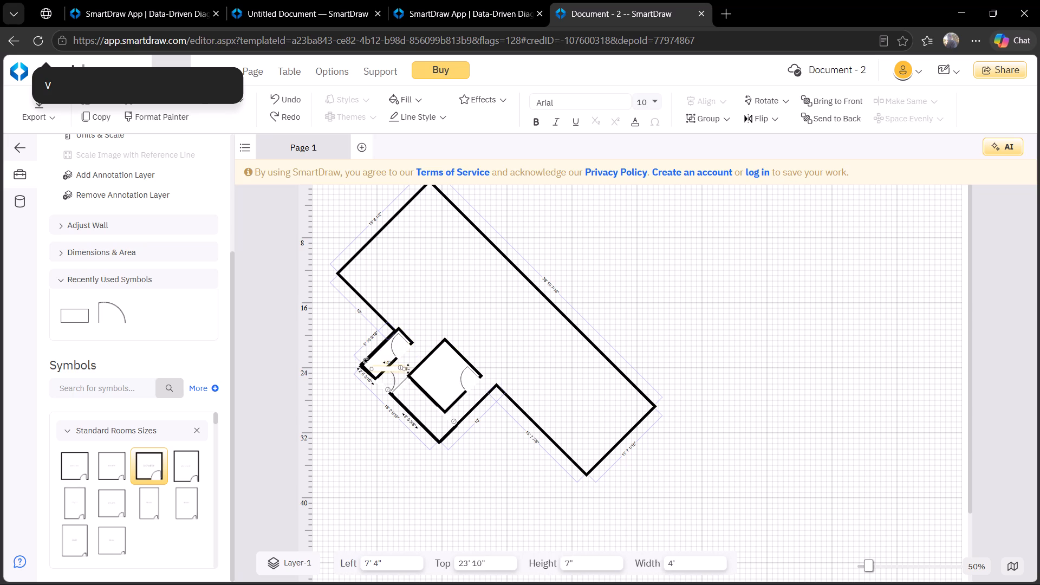
pyautogui.moveTo(394, 371); pyautogui.dragTo(469, 326)
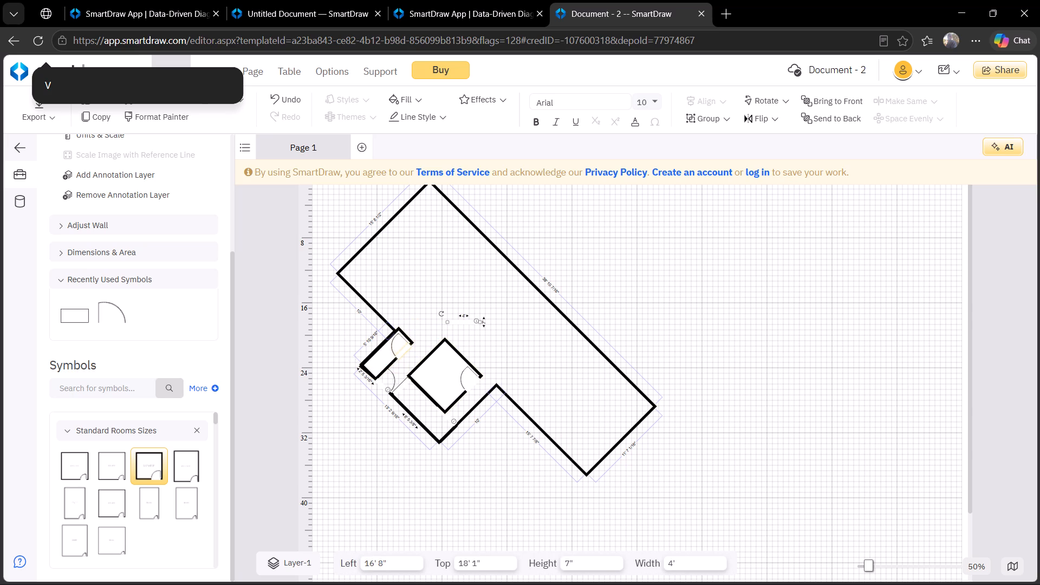
# Shorten the small room by moving its end wall inward, to about 5' 7 1/2" wide and 5' 6 1/2" high overall.
pyautogui.click(406, 337)
pyautogui.click(406, 337)
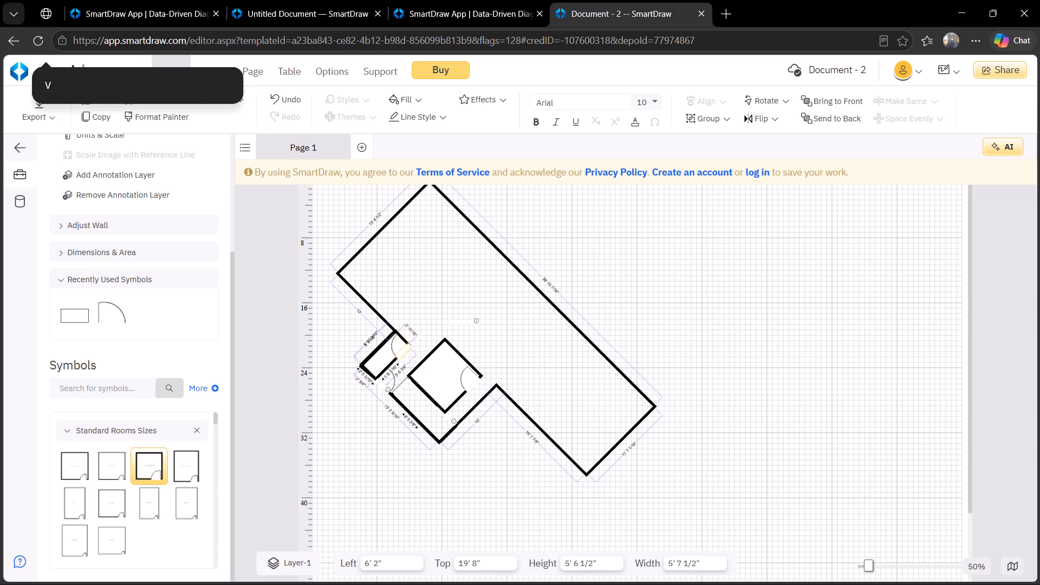
pyautogui.click(445, 303)
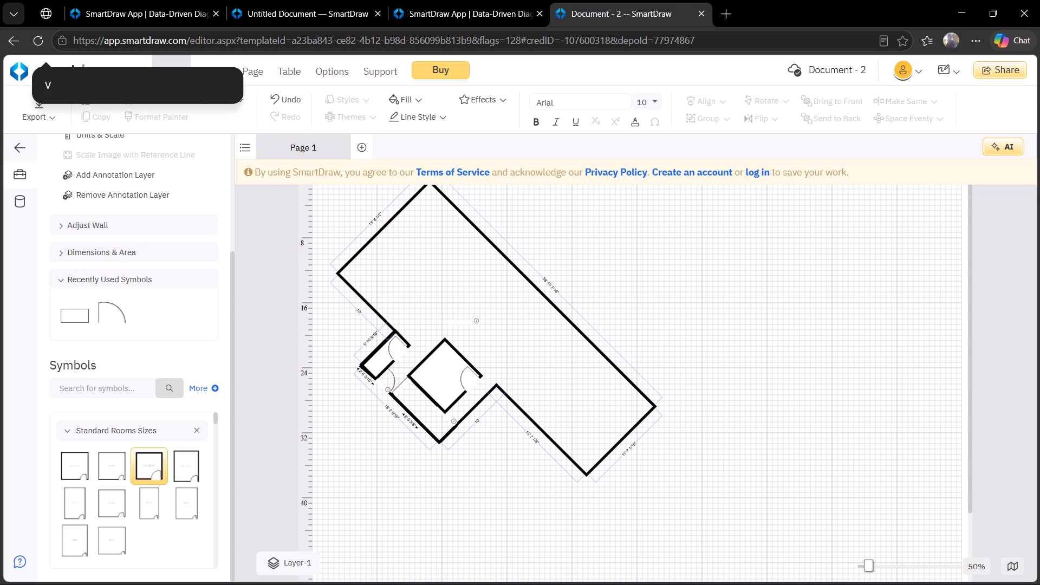
# Copy the small room with its door and place the copy against the larger inner room, at about 16' 5 1/2" left and 16' 4 13/16" top.
pyautogui.click(405, 342)
pyautogui.hotkey('ctrl', 'c')
pyautogui.hotkey('ctrl', 'v')
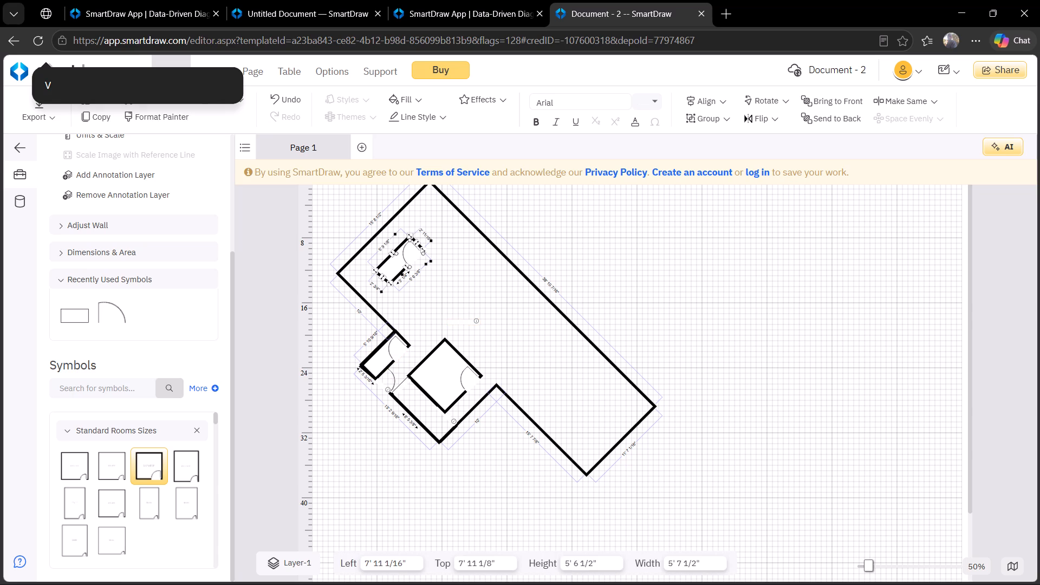
pyautogui.click(440, 271)
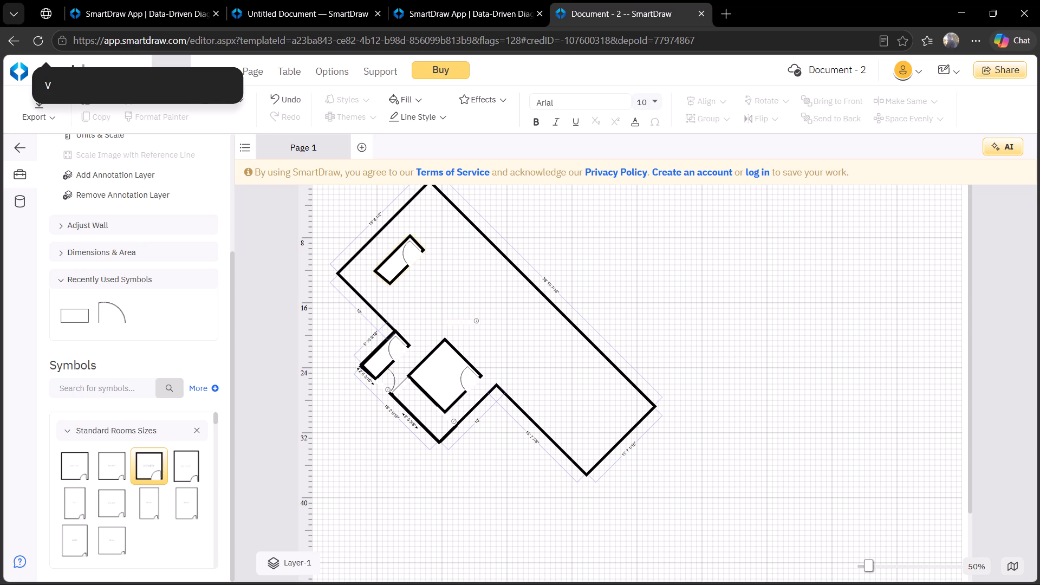
pyautogui.click(400, 270)
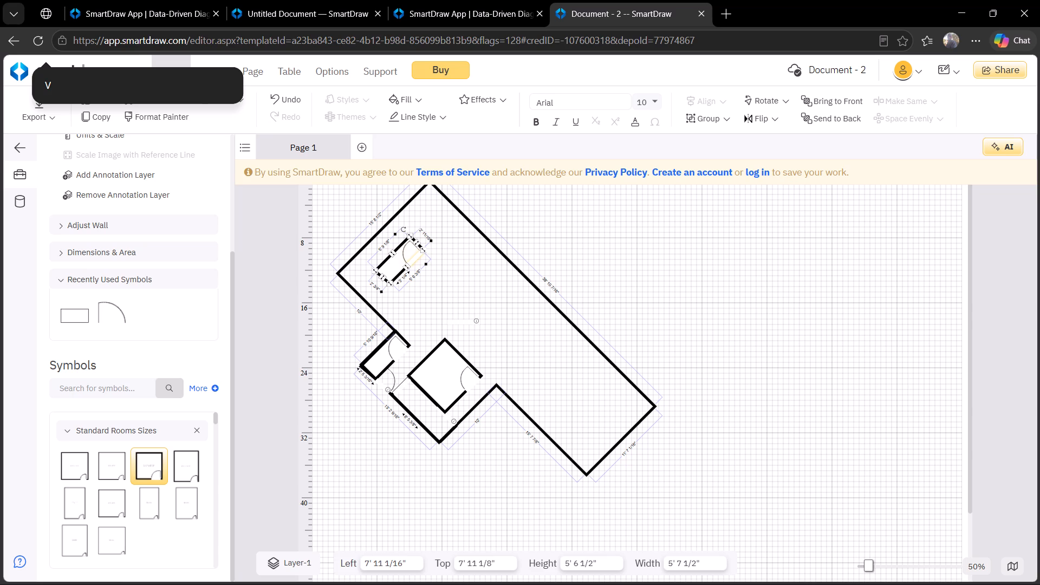
pyautogui.moveTo(397, 275); pyautogui.dragTo(504, 363)
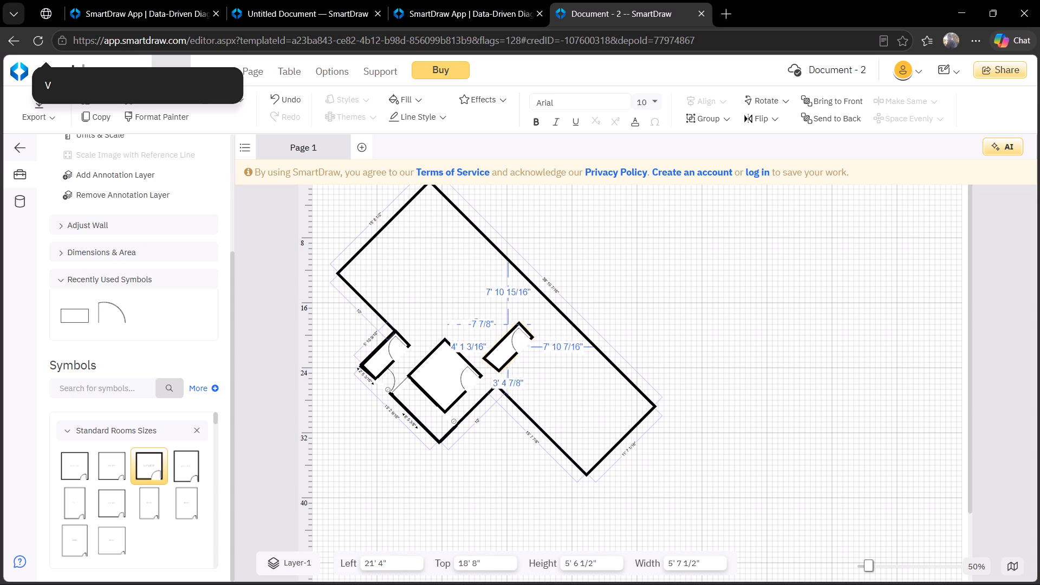
pyautogui.moveTo(504, 363); pyautogui.dragTo(477, 350)
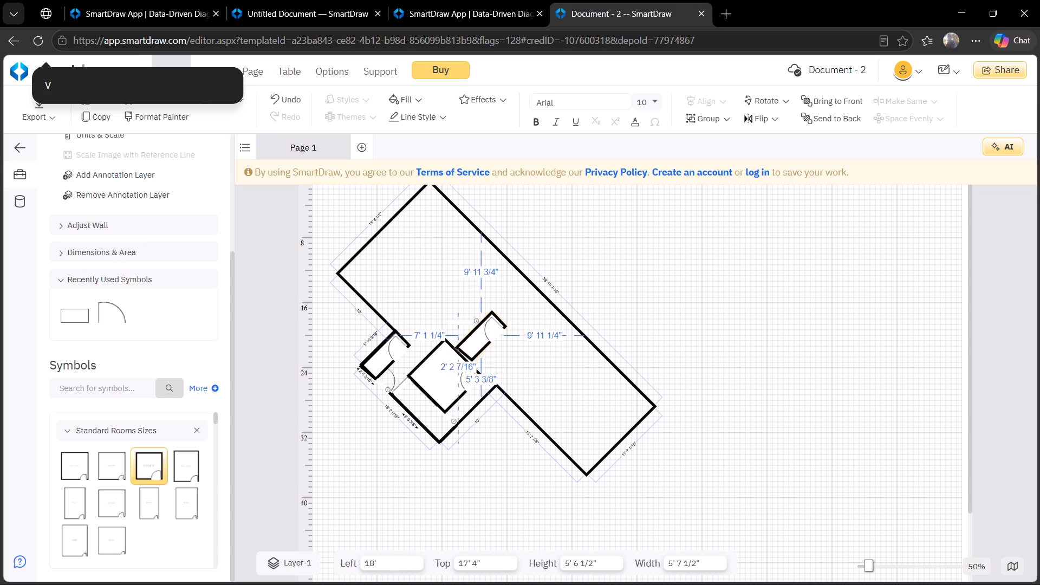
pyautogui.moveTo(477, 350); pyautogui.dragTo(469, 346)
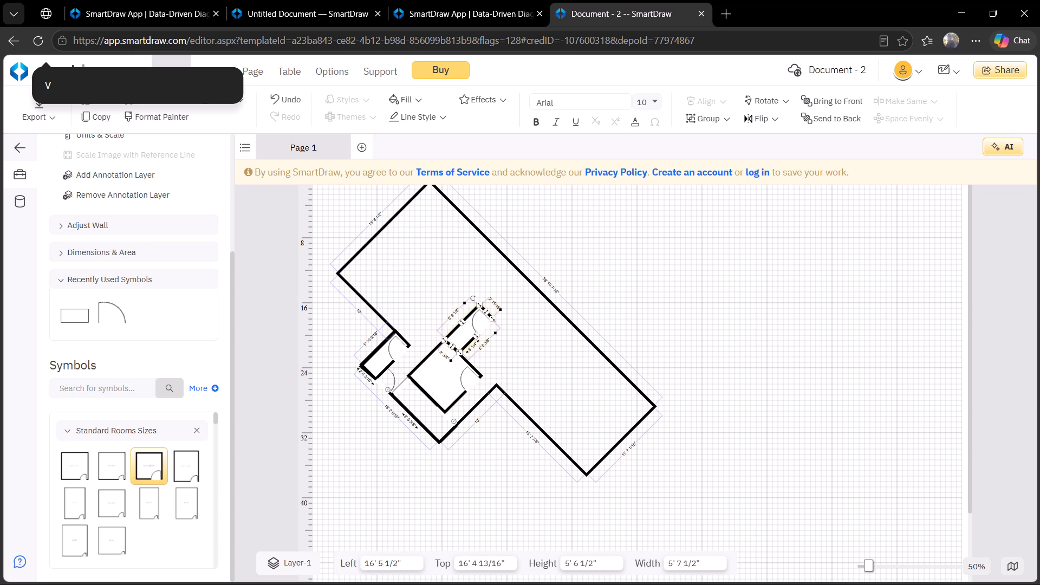
# Move the copied room's door from its long wall to the short end wall facing the main building's interior.
pyautogui.click(471, 324)
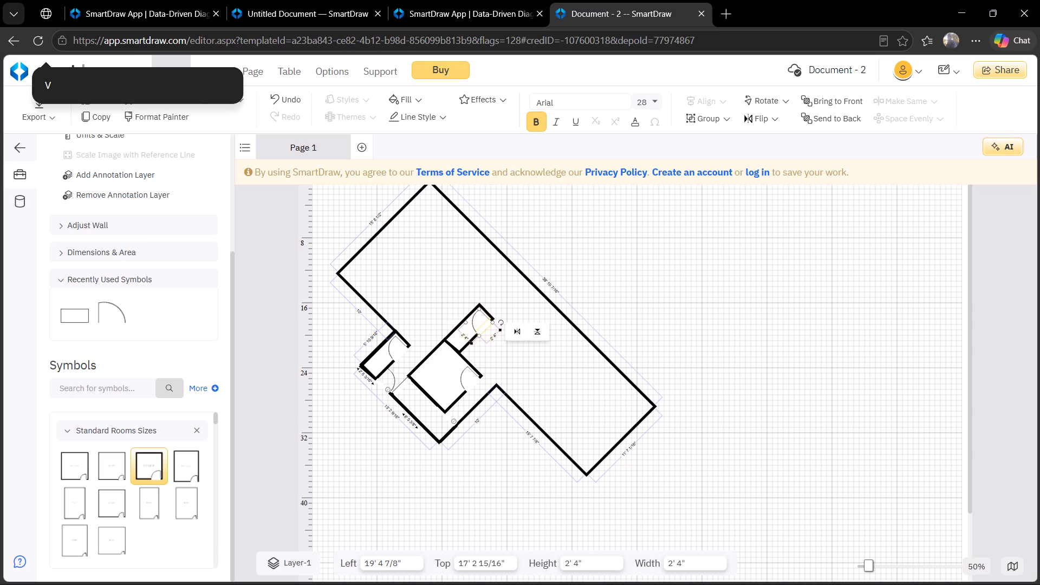
pyautogui.moveTo(486, 325); pyautogui.dragTo(487, 315)
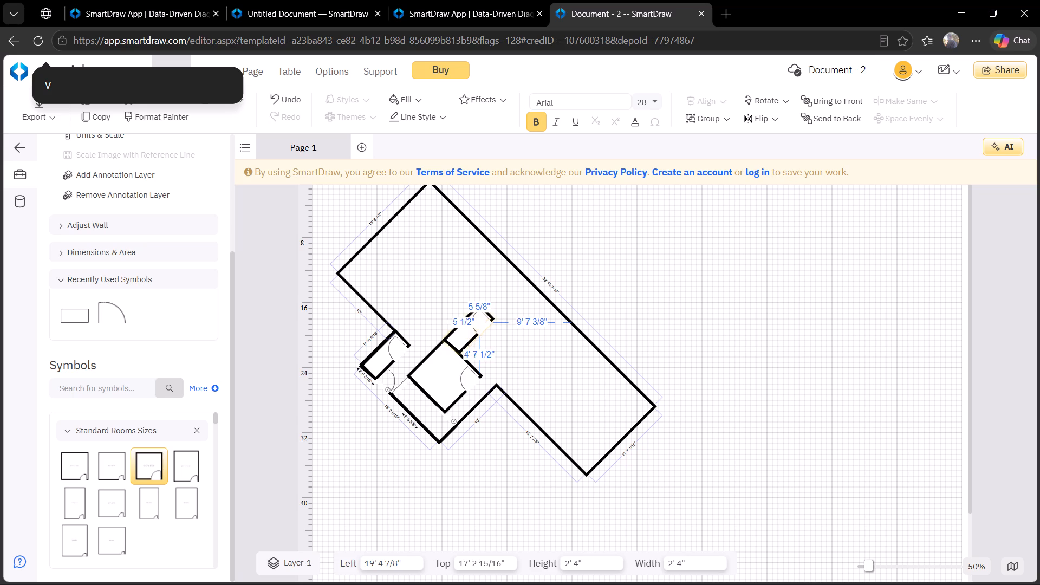
pyautogui.moveTo(487, 315); pyautogui.dragTo(487, 313)
pyautogui.moveTo(518, 363); pyautogui.dragTo(519, 372)
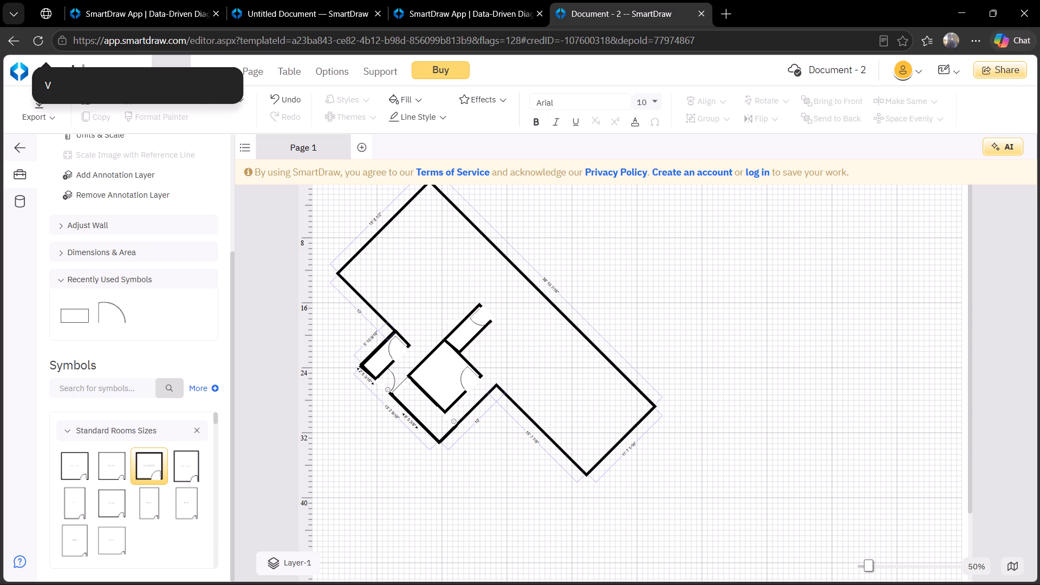
# Widen the copied room by moving its long wall outward, to about 6' 5/8" wide and 5' 11 13/16" high overall.
pyautogui.click(480, 331)
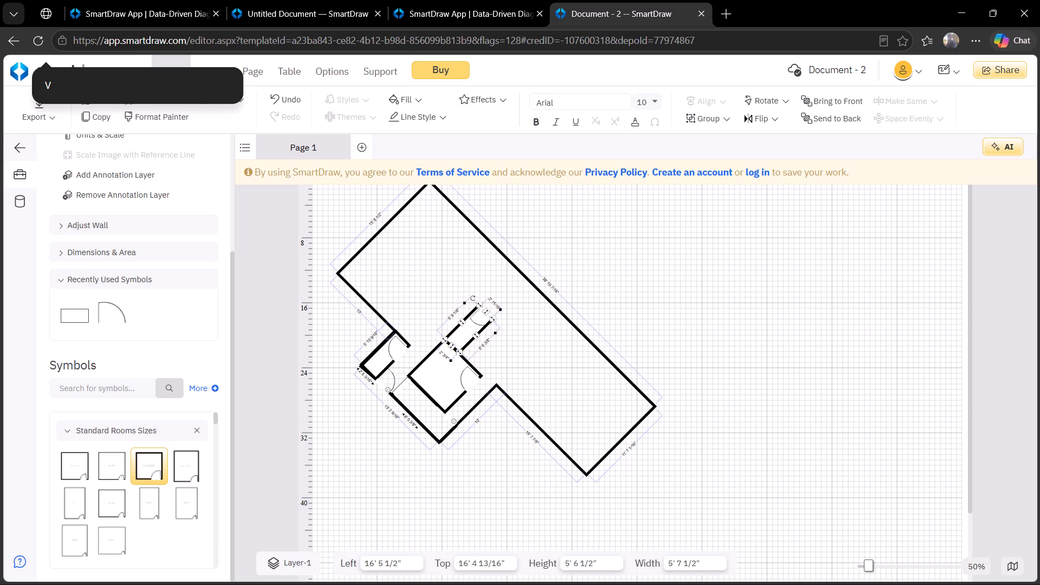
pyautogui.click(477, 334)
pyautogui.click(527, 337)
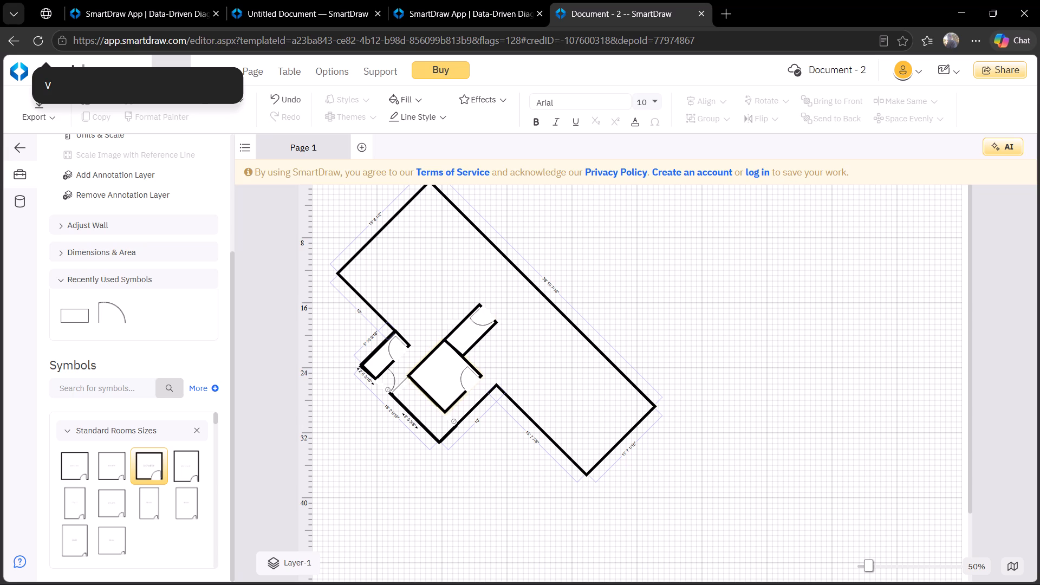
# Rename the page as Apartment B plan.
pyautogui.rightClick(331, 149)
pyautogui.click(384, 236)
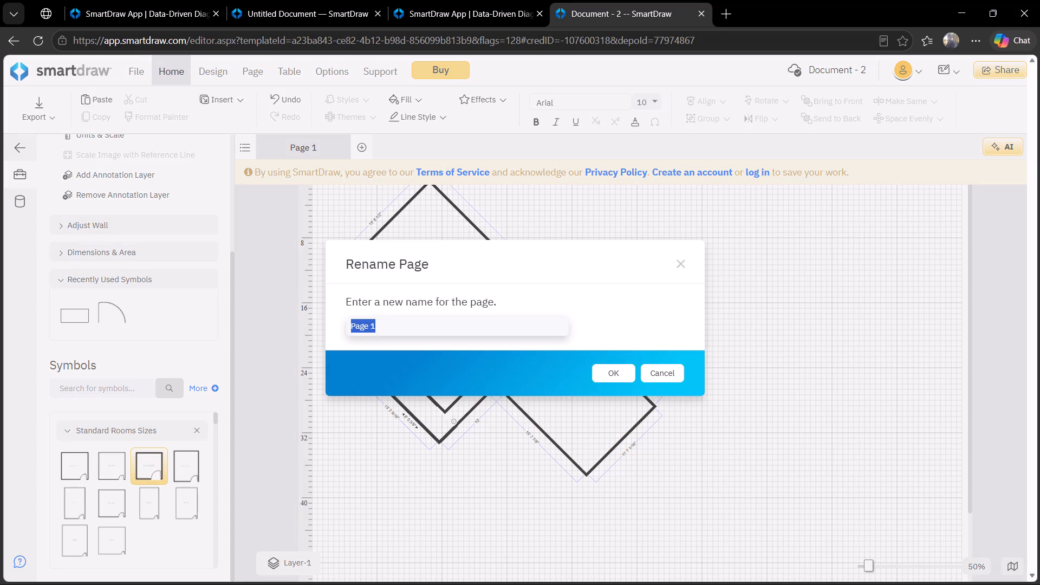
pyautogui.write('Apart')
pyautogui.write('ment B')
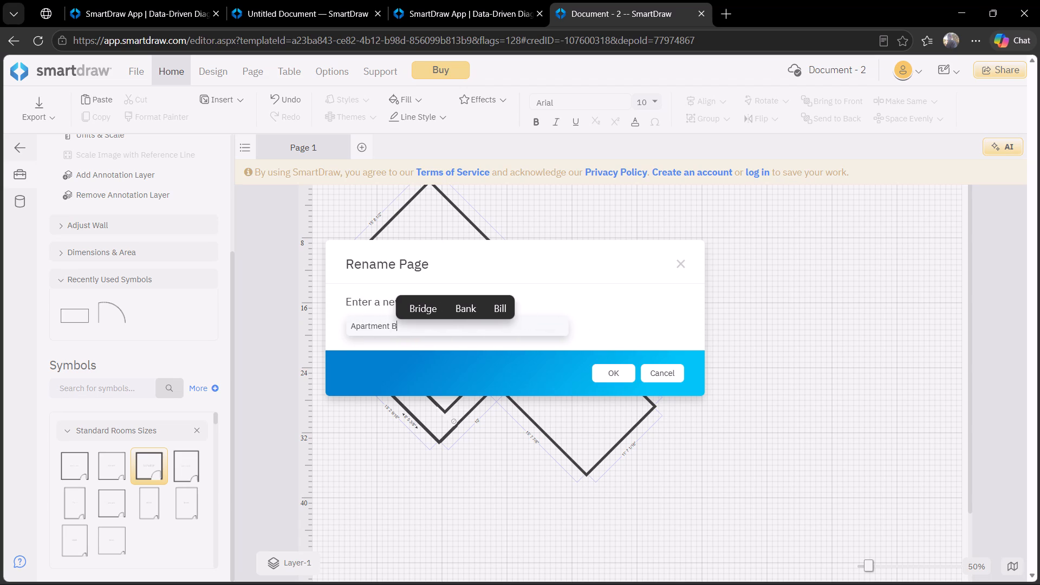
pyautogui.press('space')
pyautogui.write('plan')
pyautogui.click(615, 376)
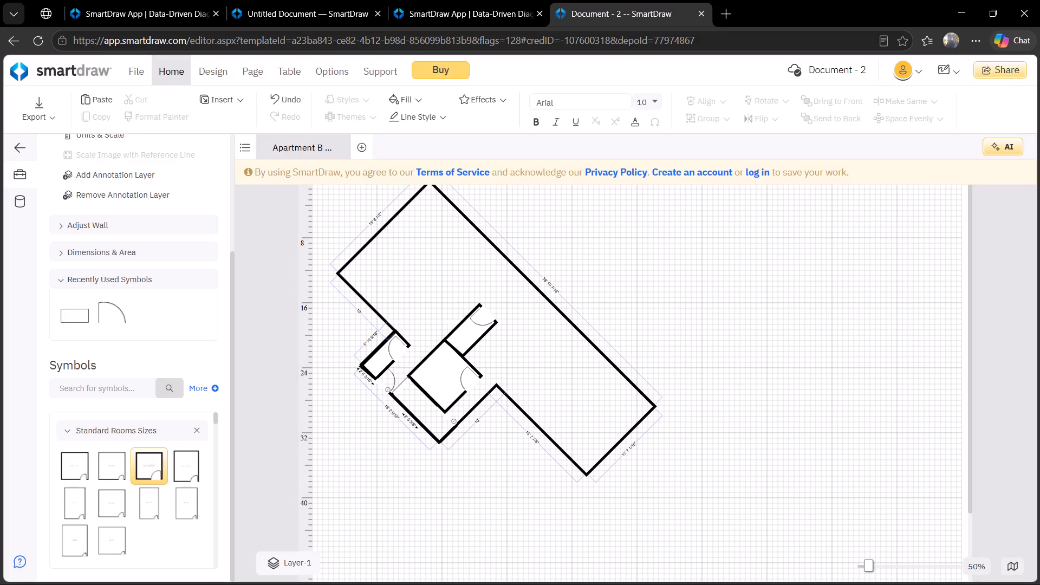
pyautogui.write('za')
# Paste another copy of the small room with its door against the widened room's long wall, at about 18' 8" left and 18' 5 1/2" top.
pyautogui.click(466, 313)
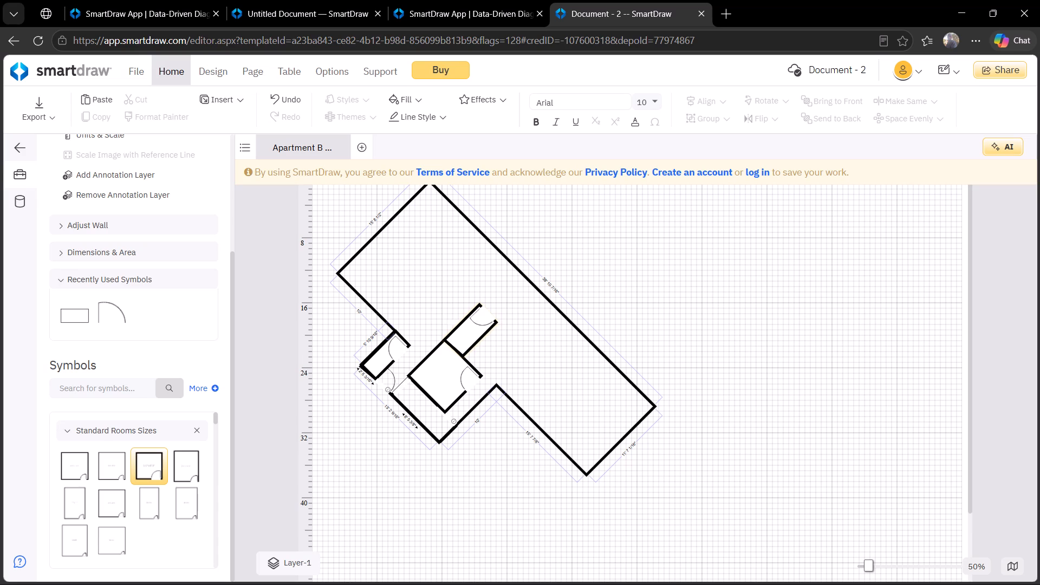
pyautogui.click(470, 315)
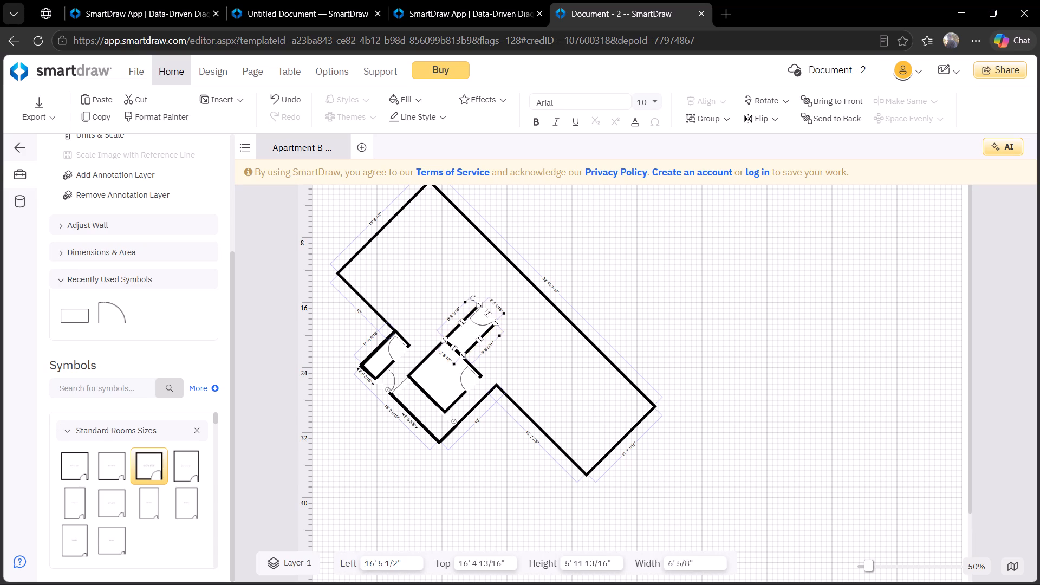
pyautogui.hotkey('ctrl', 'v')
pyautogui.click(459, 279)
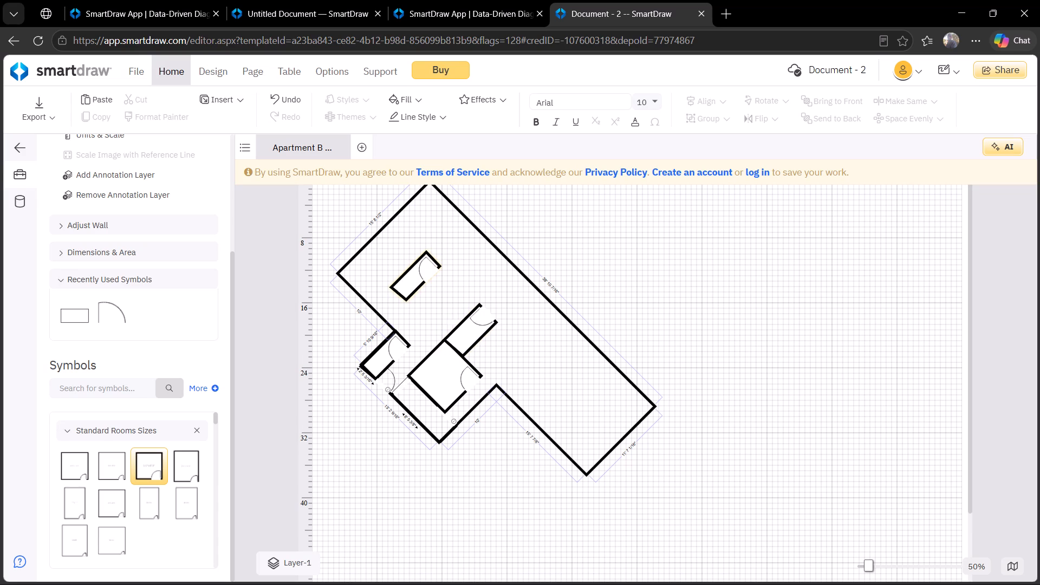
pyautogui.moveTo(419, 286); pyautogui.dragTo(498, 362)
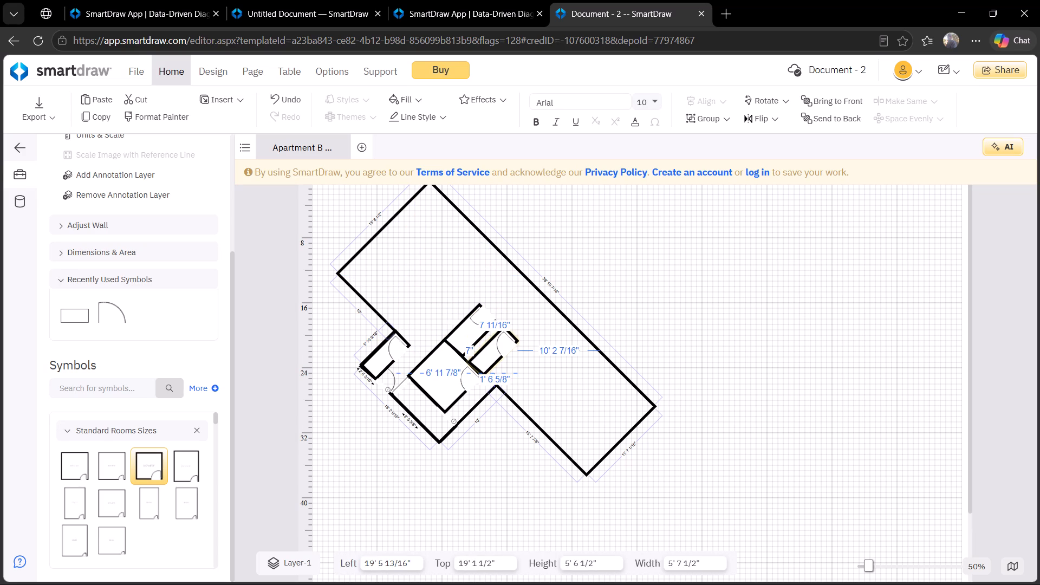
pyautogui.moveTo(498, 362); pyautogui.dragTo(489, 354)
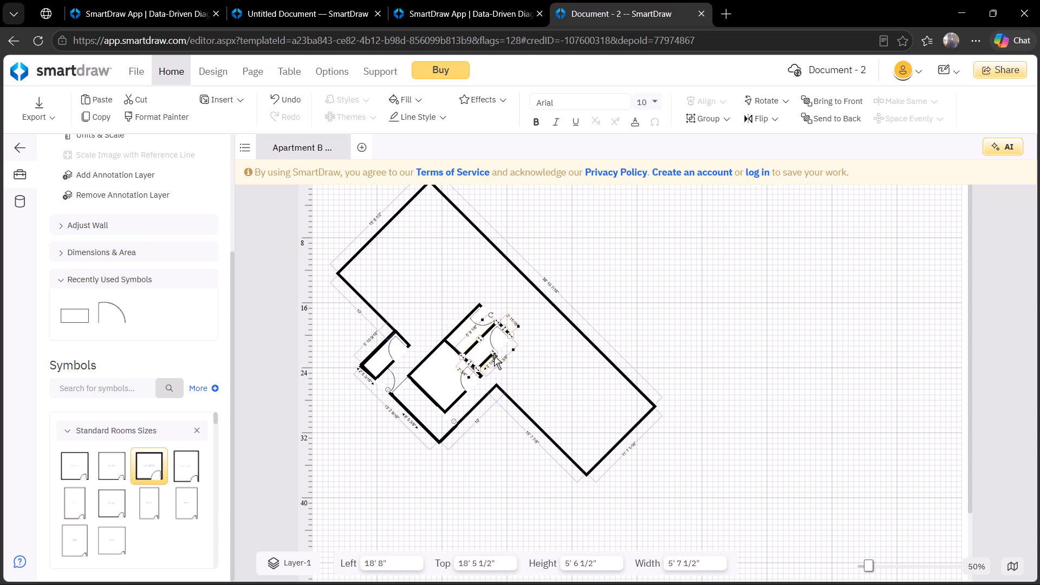
# Widen the newly pasted room by moving its outer long wall outward, to about 6' 2 5/16" wide and 6' 1 5/8" high overall.
pyautogui.click(504, 360)
pyautogui.click(516, 368)
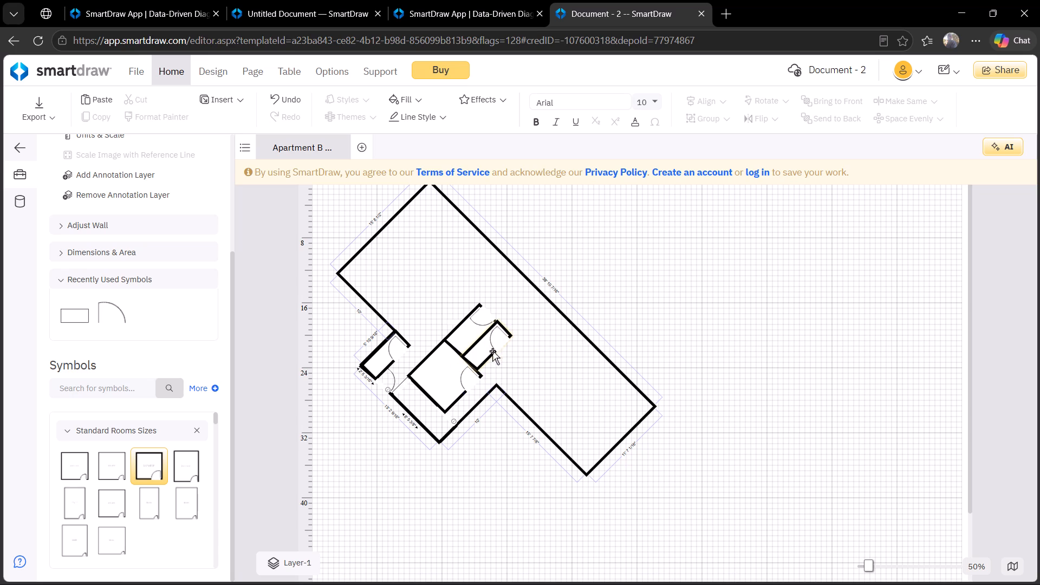
pyautogui.moveTo(493, 351); pyautogui.dragTo(497, 357)
pyautogui.moveTo(495, 352); pyautogui.dragTo(496, 360)
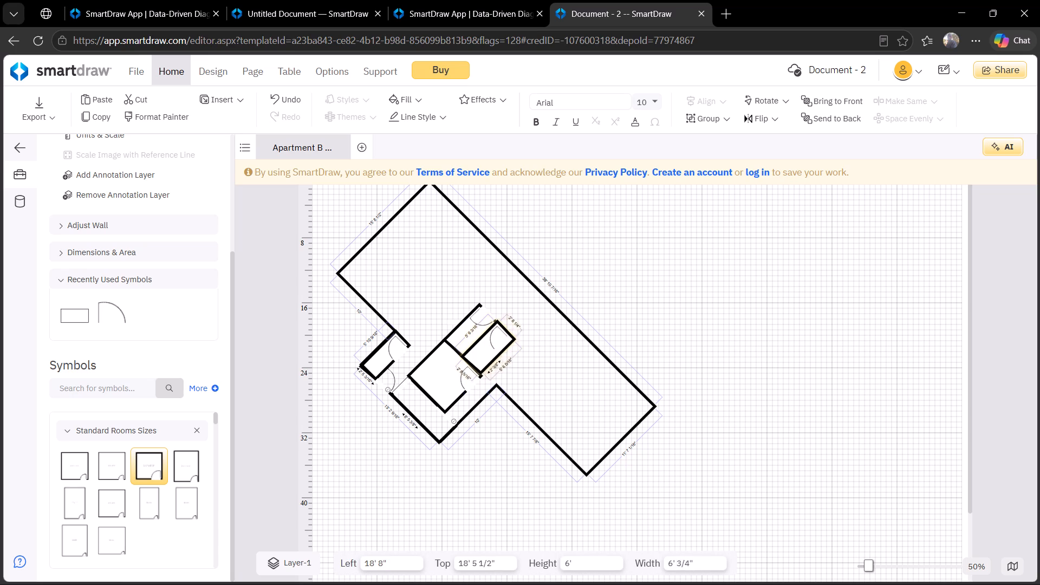
pyautogui.moveTo(496, 360); pyautogui.dragTo(497, 360)
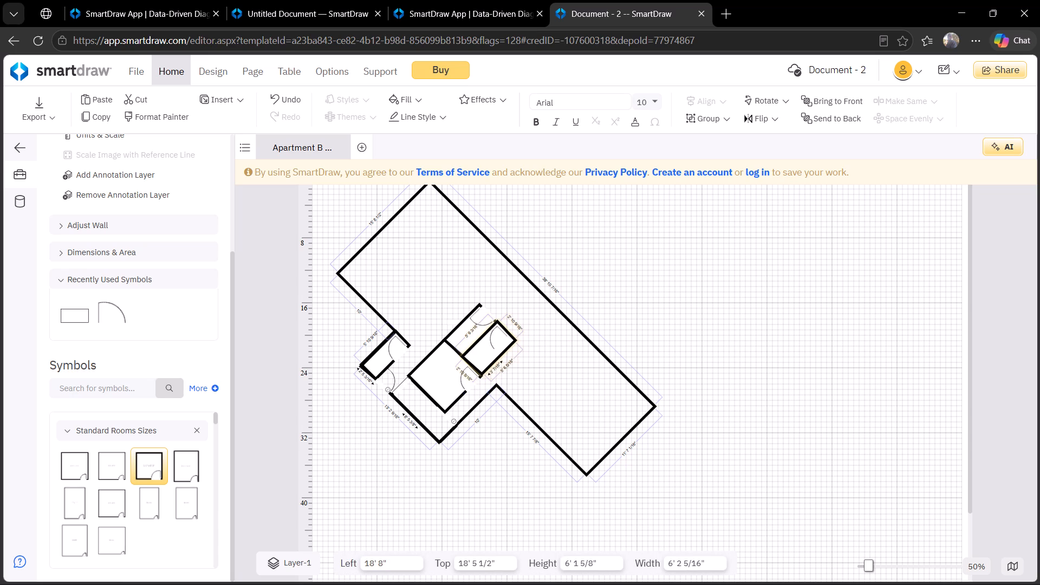
pyautogui.moveTo(497, 360); pyautogui.dragTo(497, 361)
pyautogui.click(563, 389)
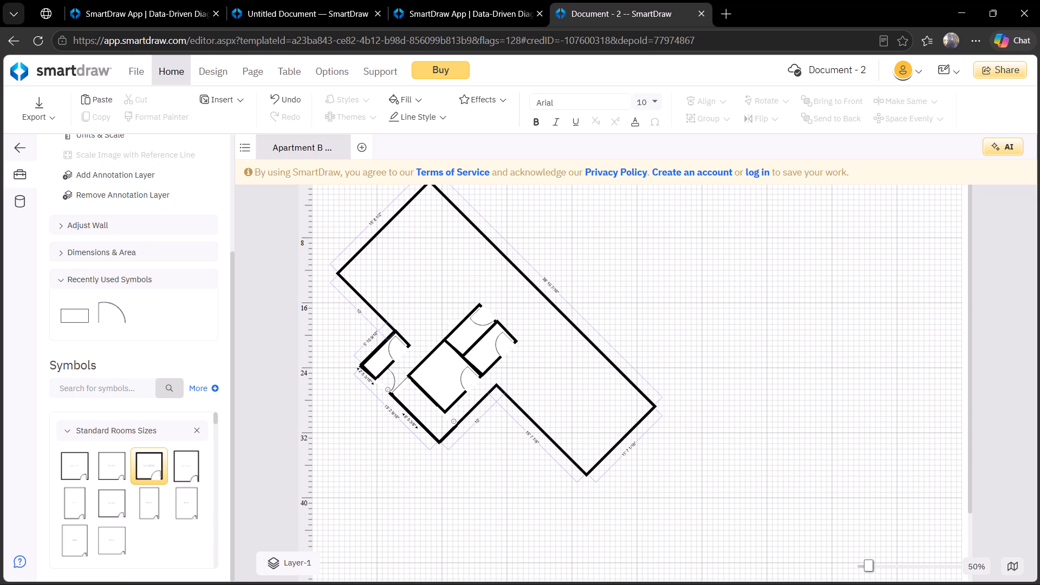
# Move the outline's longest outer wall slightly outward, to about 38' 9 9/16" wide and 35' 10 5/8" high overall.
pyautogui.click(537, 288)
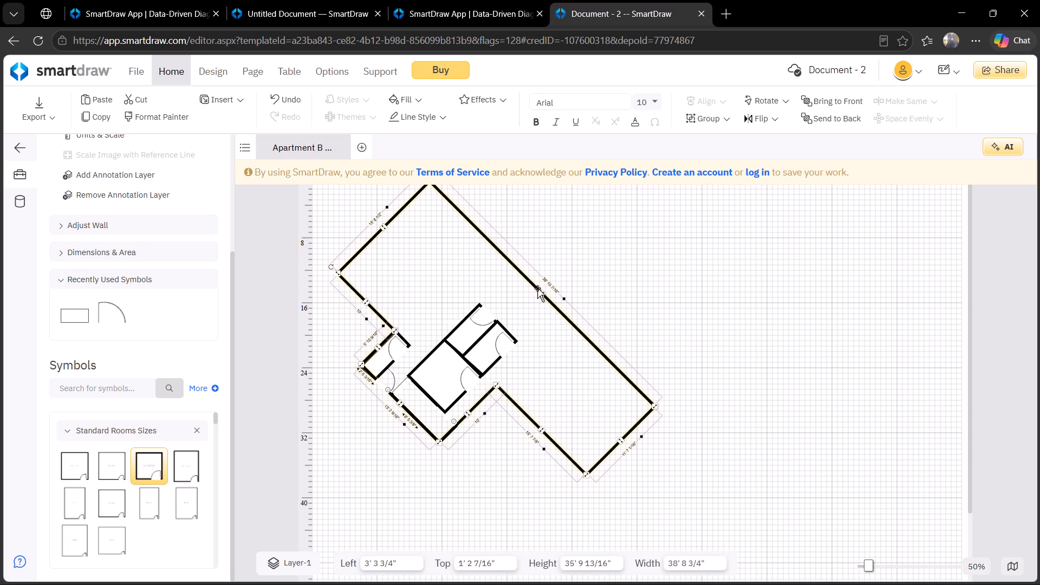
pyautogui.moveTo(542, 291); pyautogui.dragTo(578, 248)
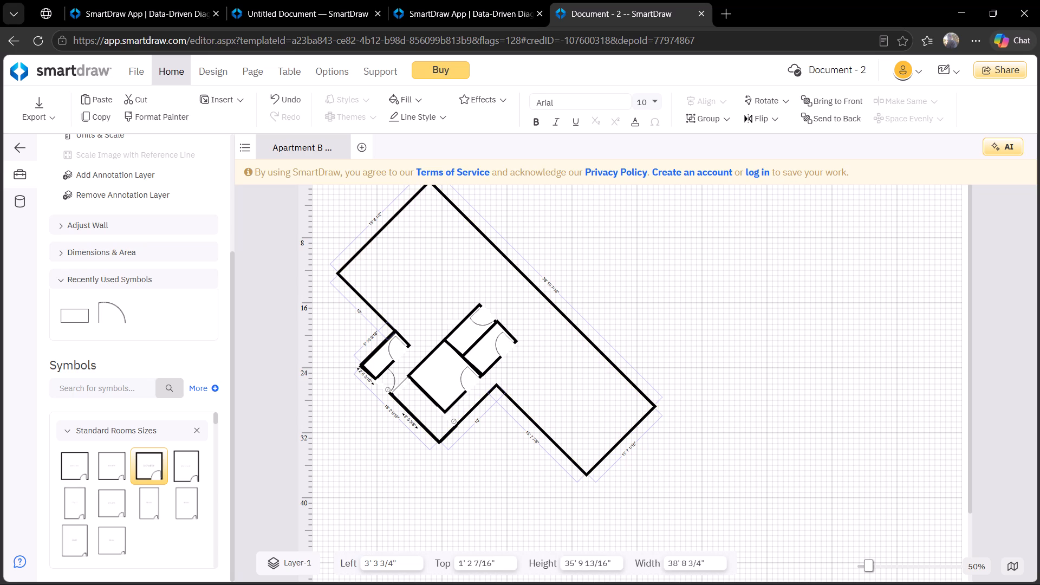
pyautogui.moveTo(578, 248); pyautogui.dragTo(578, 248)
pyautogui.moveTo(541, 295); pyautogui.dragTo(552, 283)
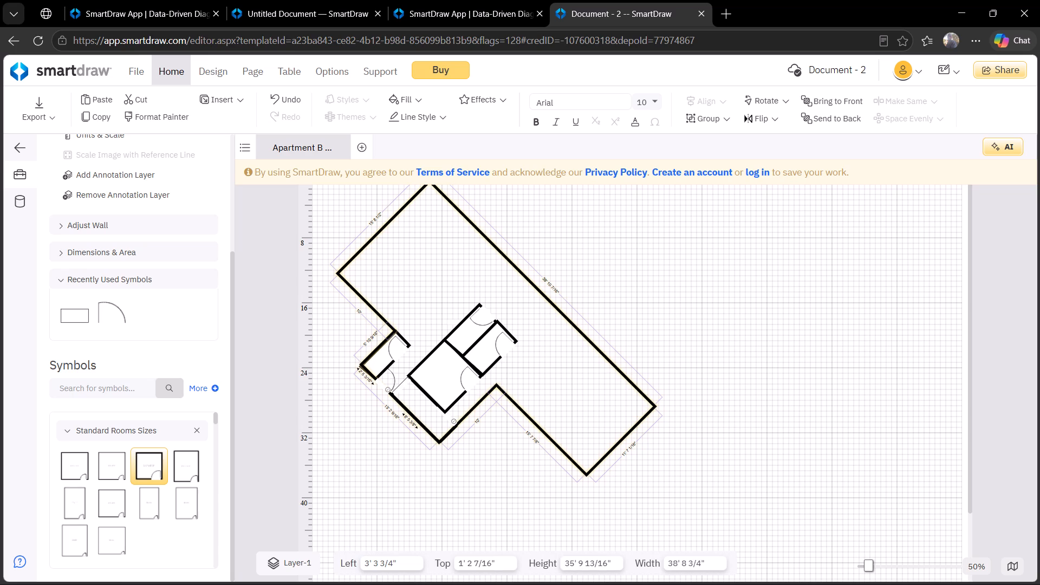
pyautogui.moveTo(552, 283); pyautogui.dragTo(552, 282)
# Group the whole plan and move it to about 16' left and 8' 8" top.
pyautogui.press('a')
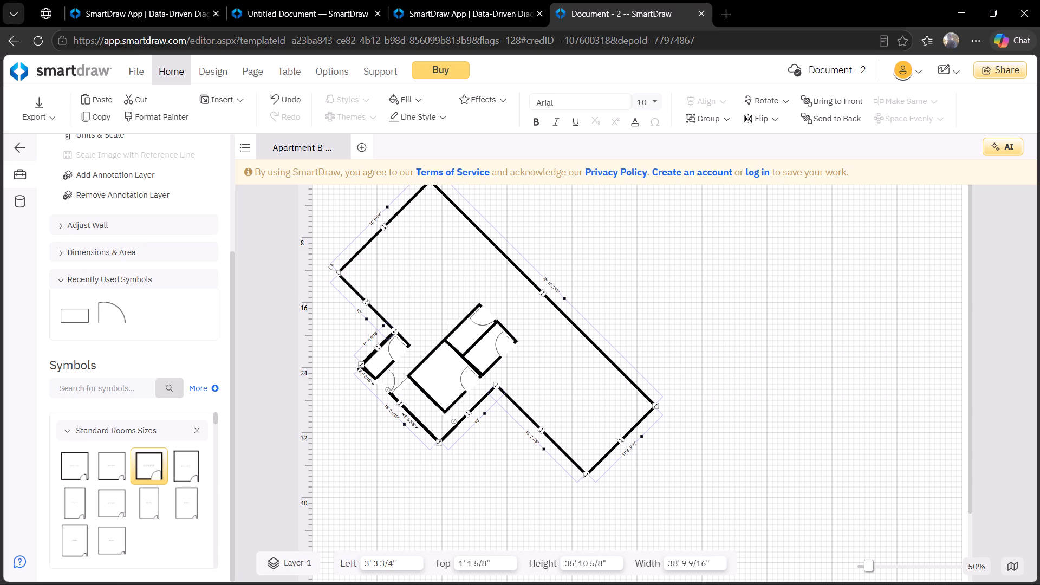
pyautogui.hotkey('ctrl', 'a')
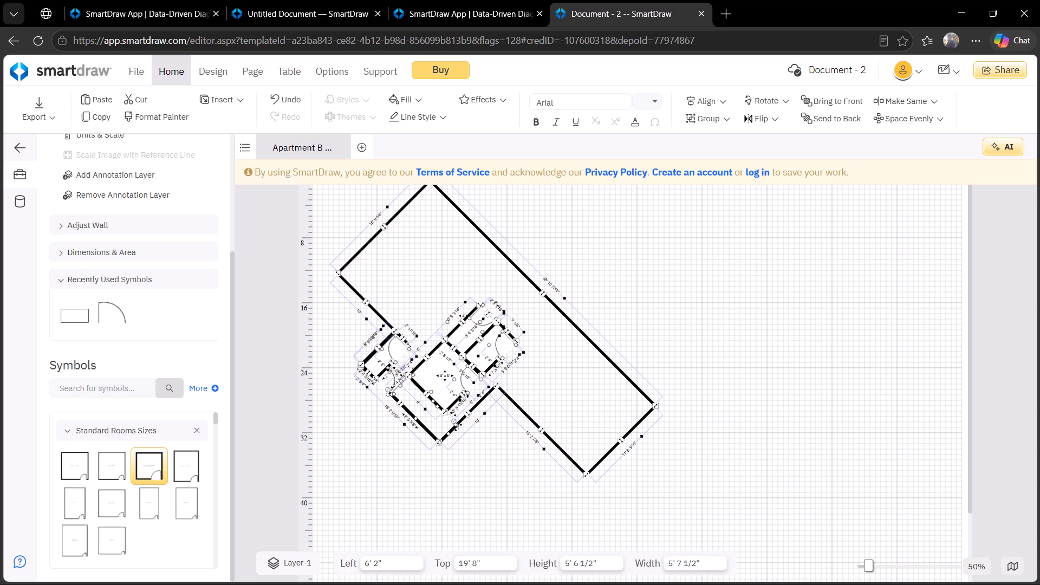
pyautogui.click(692, 124)
pyautogui.click(716, 149)
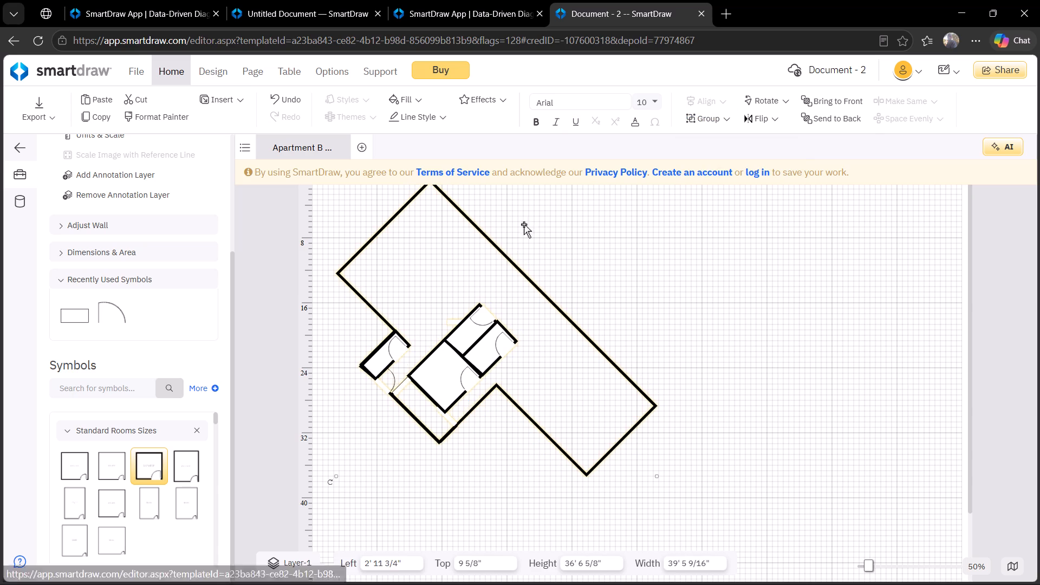
pyautogui.moveTo(502, 255); pyautogui.dragTo(610, 318)
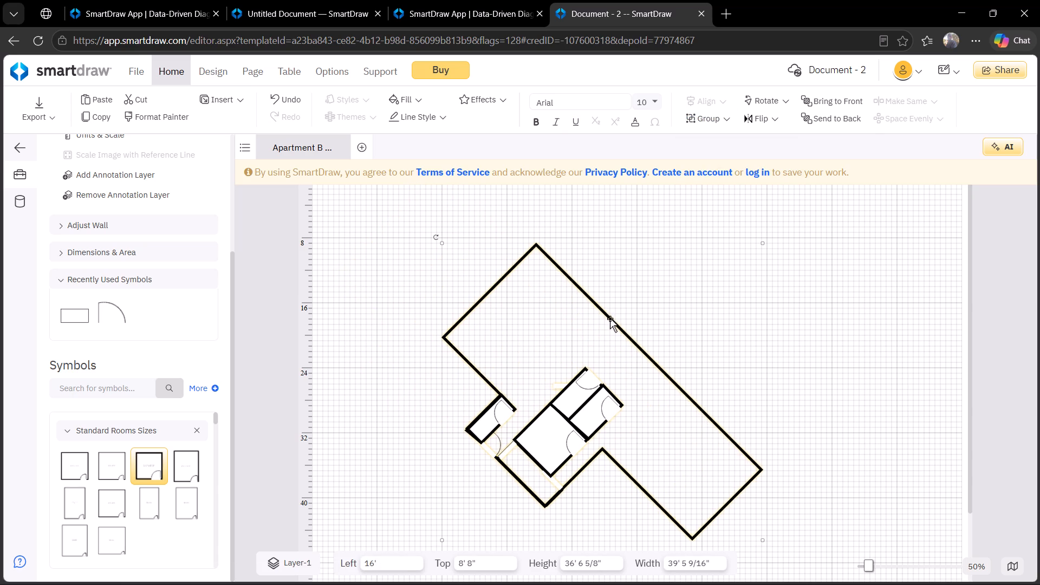
# Ungroup the moved plan's objects.
pyautogui.hotkey('ctrl', 'a')
pyautogui.click(723, 128)
pyautogui.click(721, 125)
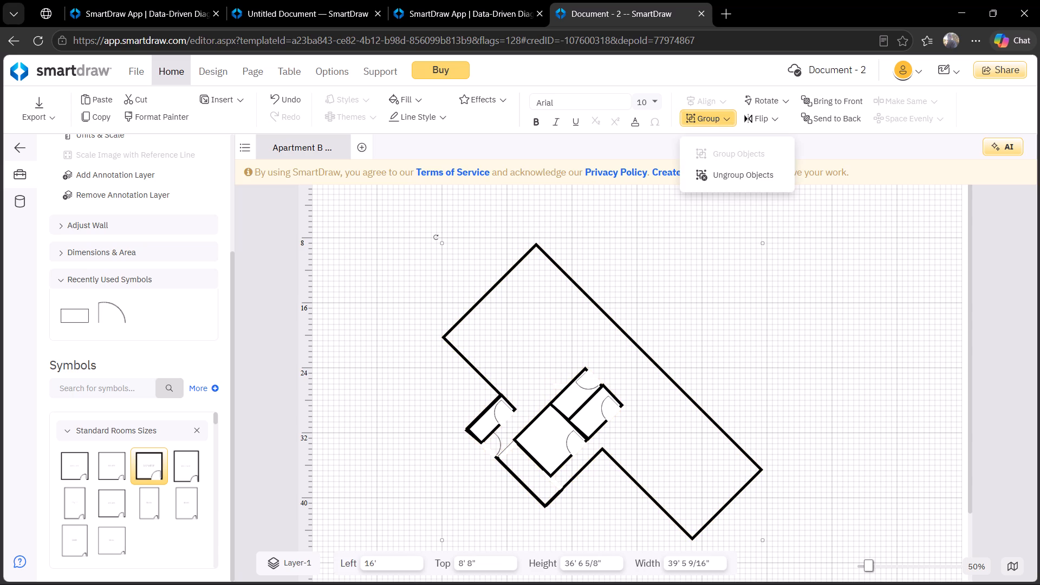
pyautogui.click(744, 180)
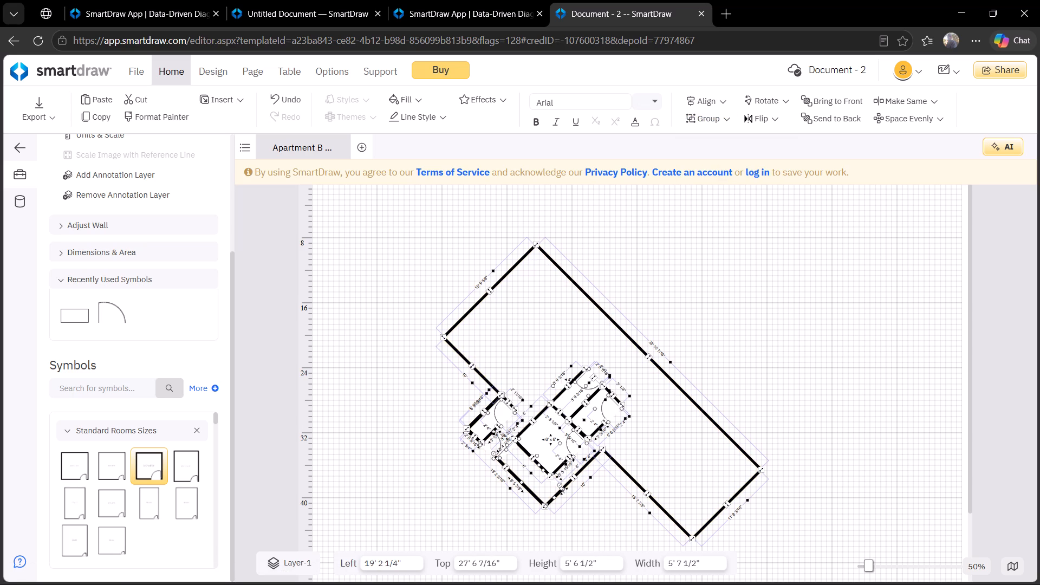
# Move the outline's longest outer wall far outward, making its adjoining end walls about 27' and 22' long.
pyautogui.moveTo(651, 356); pyautogui.dragTo(708, 274)
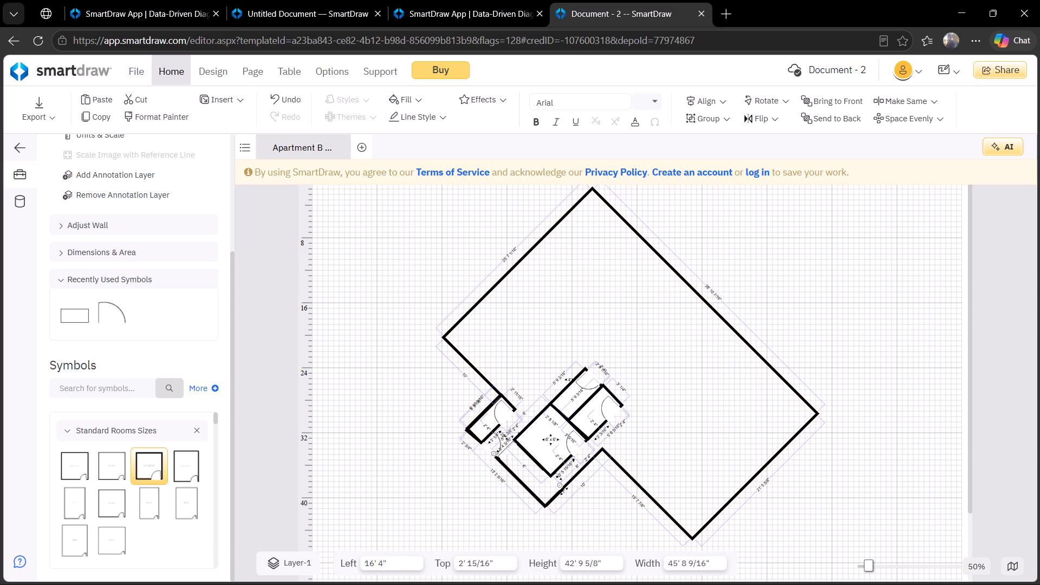
pyautogui.moveTo(708, 274); pyautogui.dragTo(724, 256)
pyautogui.click(807, 290)
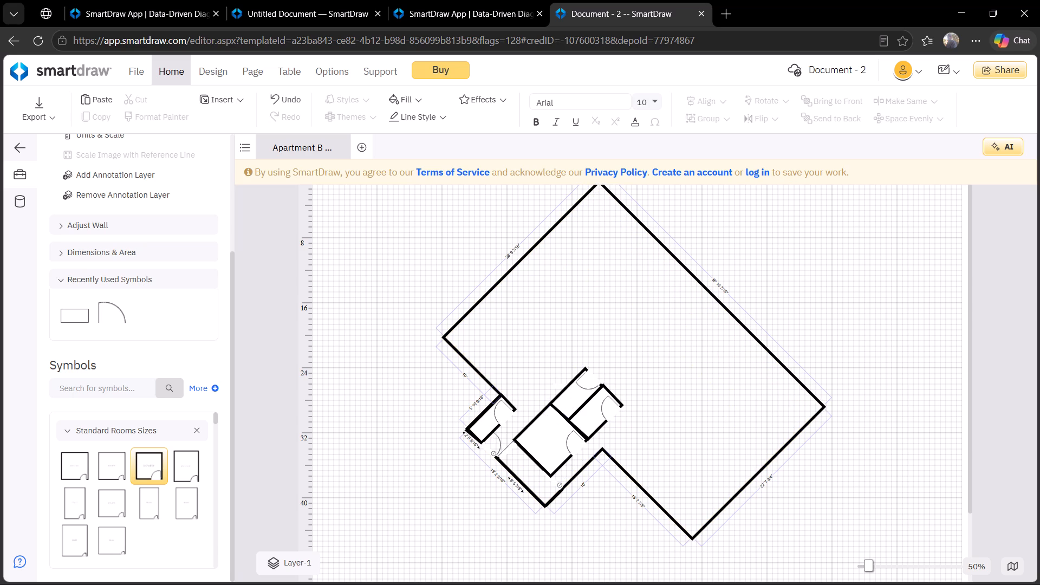
# Paste a copied small room outside the plan and enlarge it to about 8' 5 3/16" wide and 8' 5 13/16" high overall.
pyautogui.hotkey('ctrl', 'v')
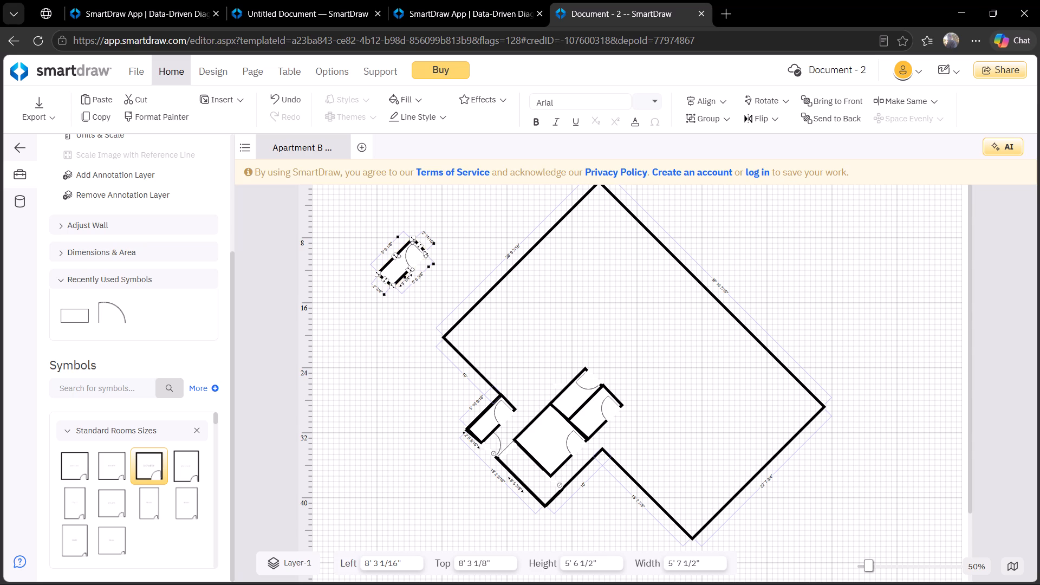
pyautogui.moveTo(410, 271); pyautogui.dragTo(431, 295)
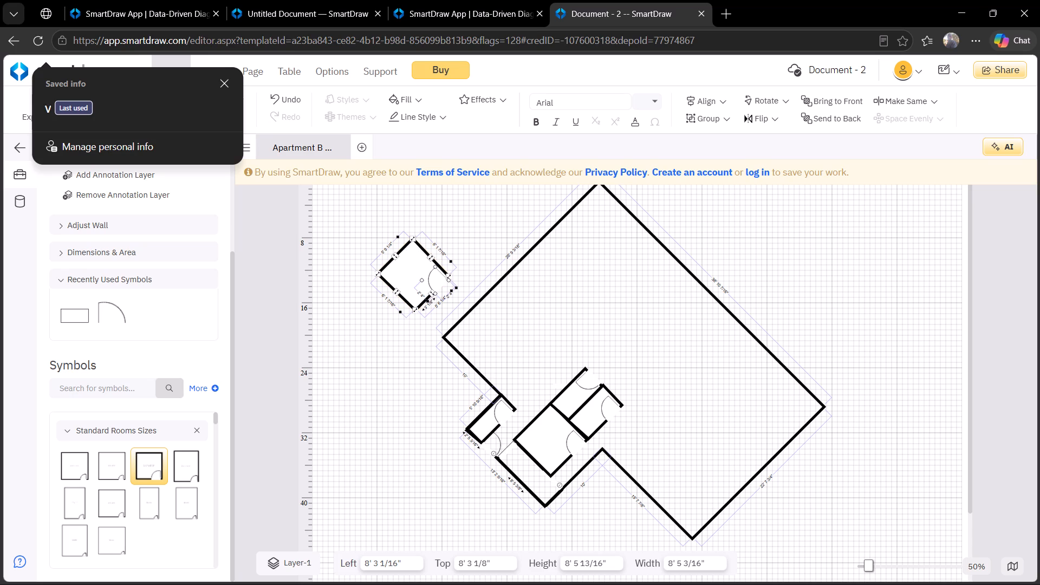
# Move the enlarged room into the outline's western corner, at about 16' 3 3/4" left and 16' 2 7/16" top.
pyautogui.moveTo(404, 244); pyautogui.dragTo(511, 236)
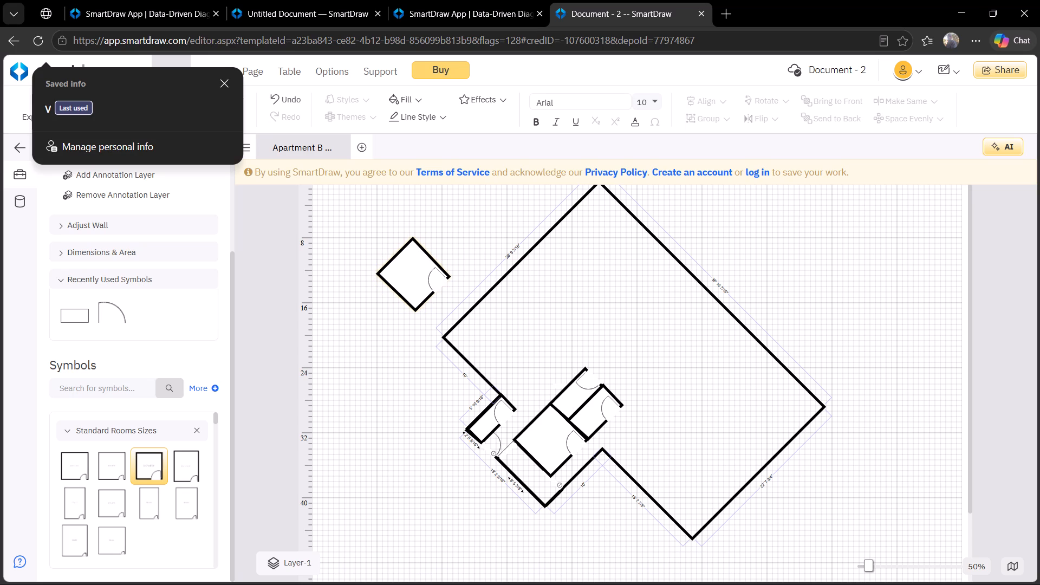
pyautogui.click(407, 246)
pyautogui.moveTo(407, 246); pyautogui.dragTo(517, 276)
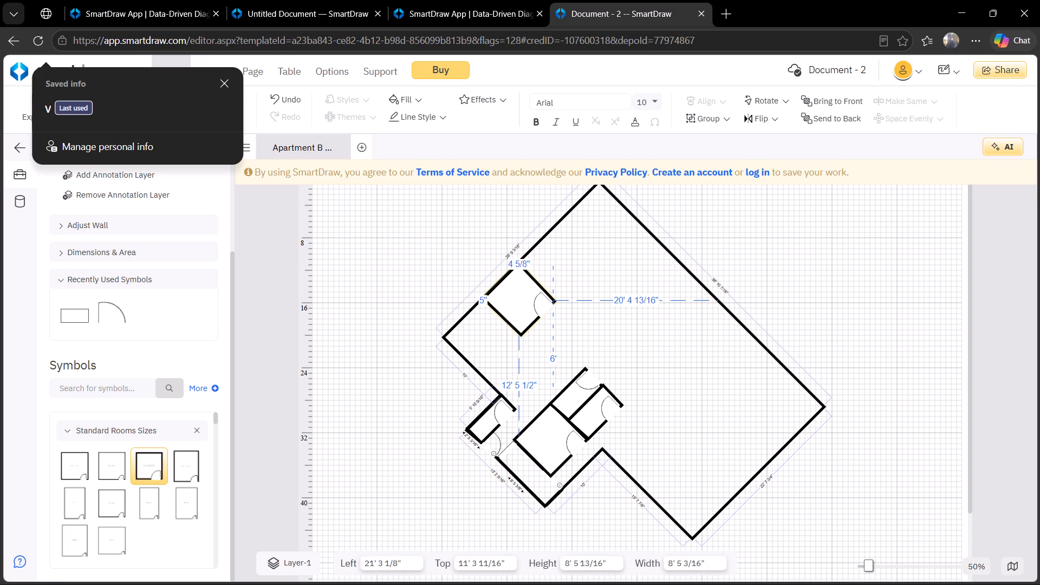
pyautogui.moveTo(517, 276); pyautogui.dragTo(507, 287)
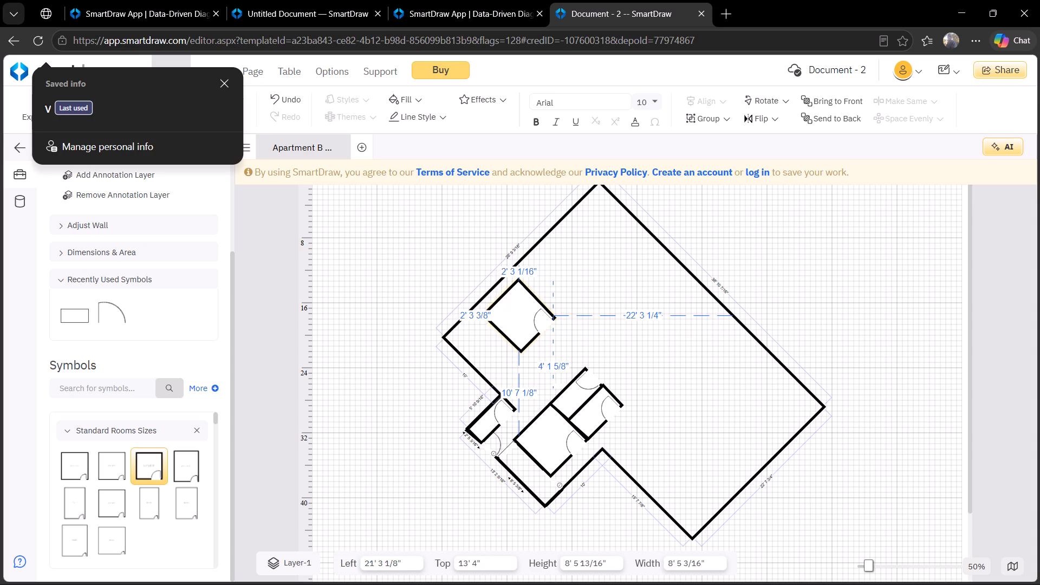
pyautogui.moveTo(507, 287); pyautogui.dragTo(477, 307)
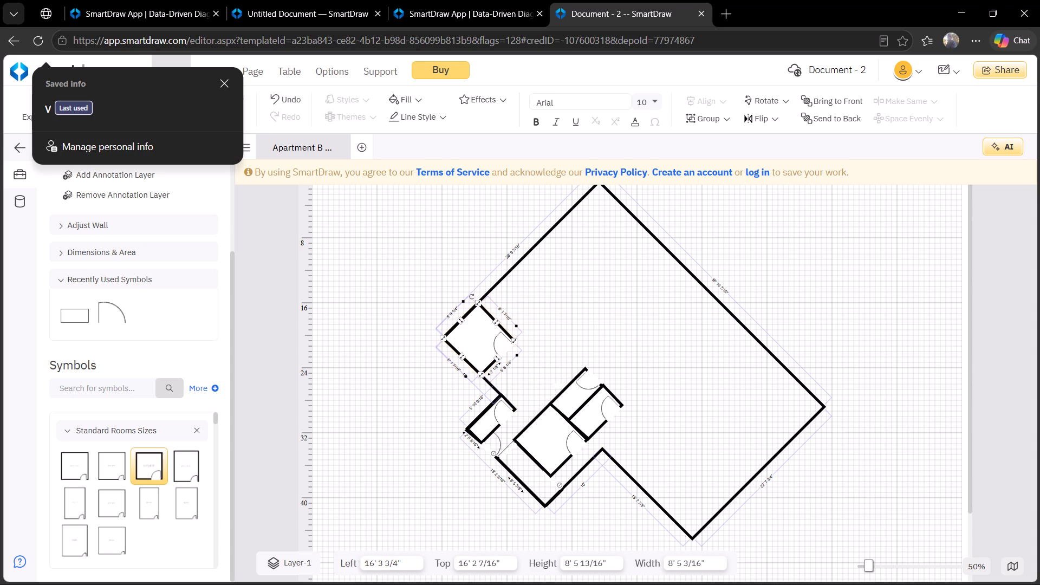
# Extend the corner room along the outline's upper-left wall and widen it inward, to about 21' wide and 21' high overall.
pyautogui.moveTo(498, 322); pyautogui.dragTo(561, 255)
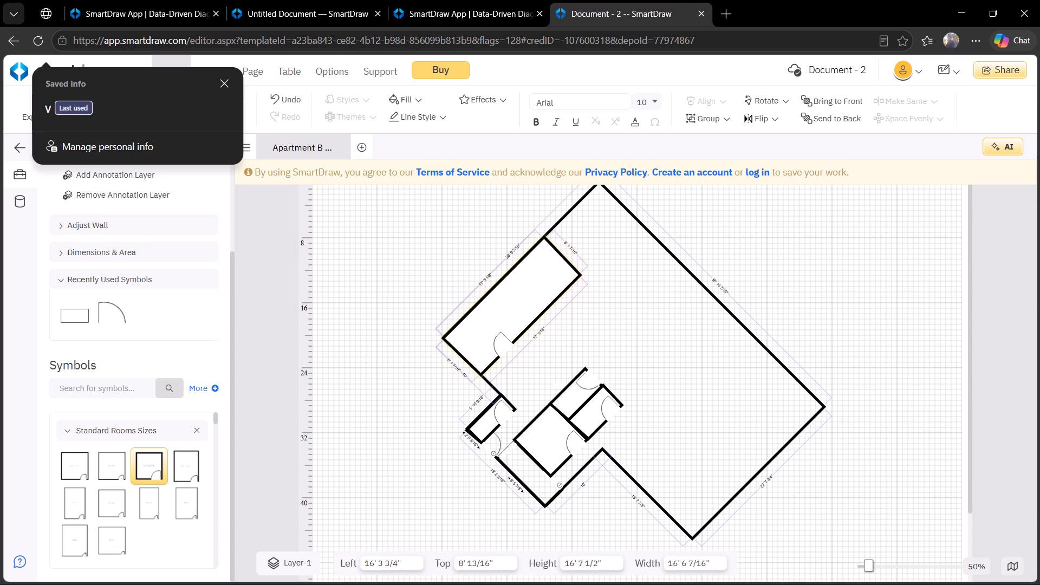
pyautogui.moveTo(561, 255); pyautogui.dragTo(562, 254)
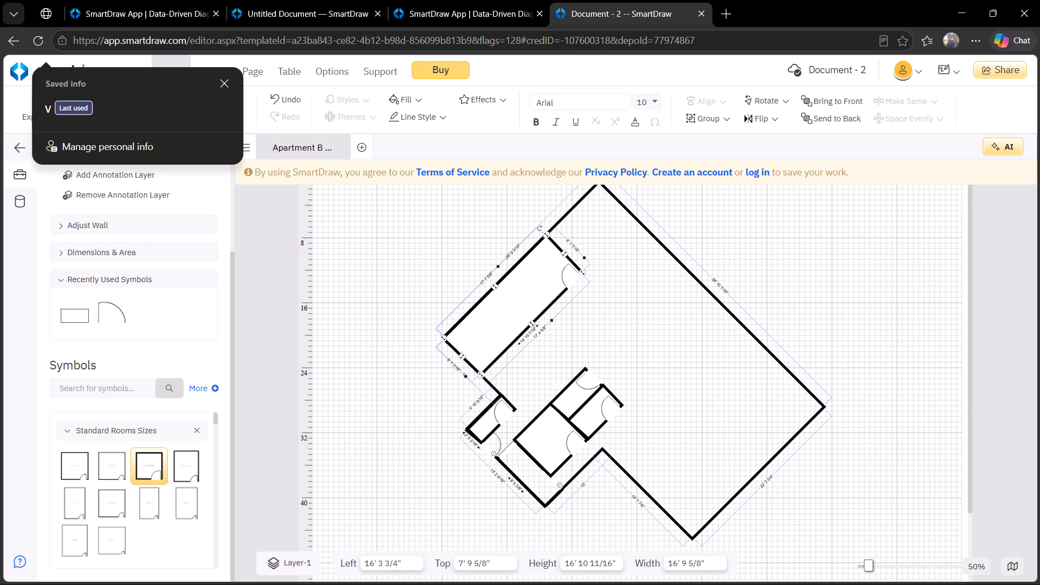
pyautogui.moveTo(535, 323); pyautogui.dragTo(571, 359)
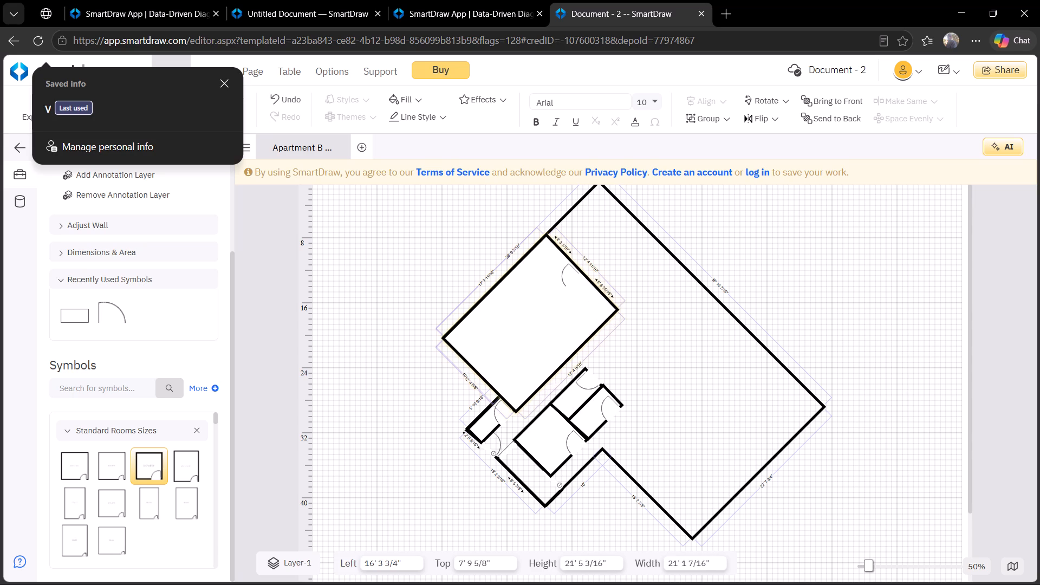
pyautogui.moveTo(571, 359); pyautogui.dragTo(566, 361)
pyautogui.click(640, 352)
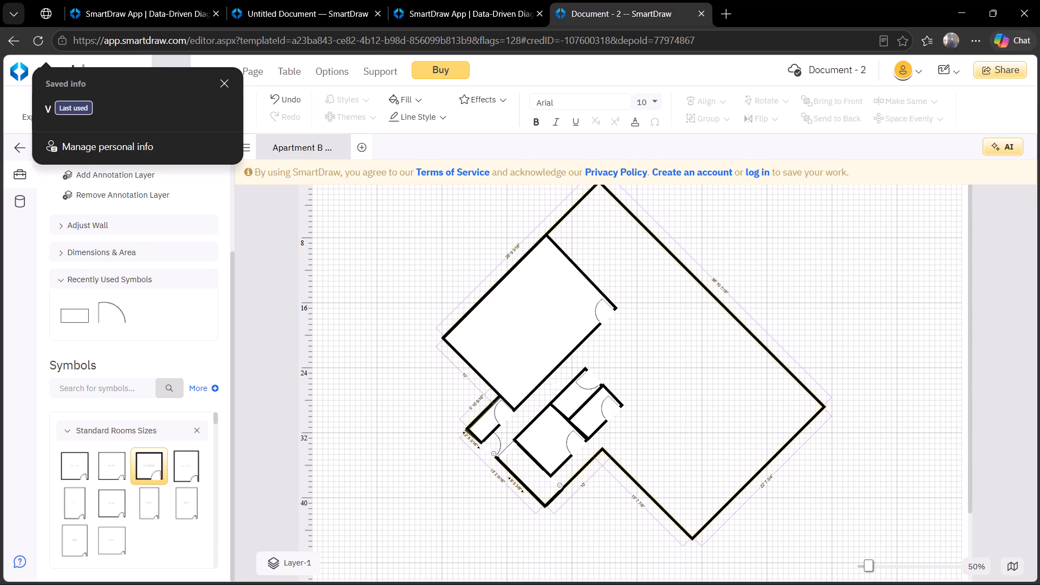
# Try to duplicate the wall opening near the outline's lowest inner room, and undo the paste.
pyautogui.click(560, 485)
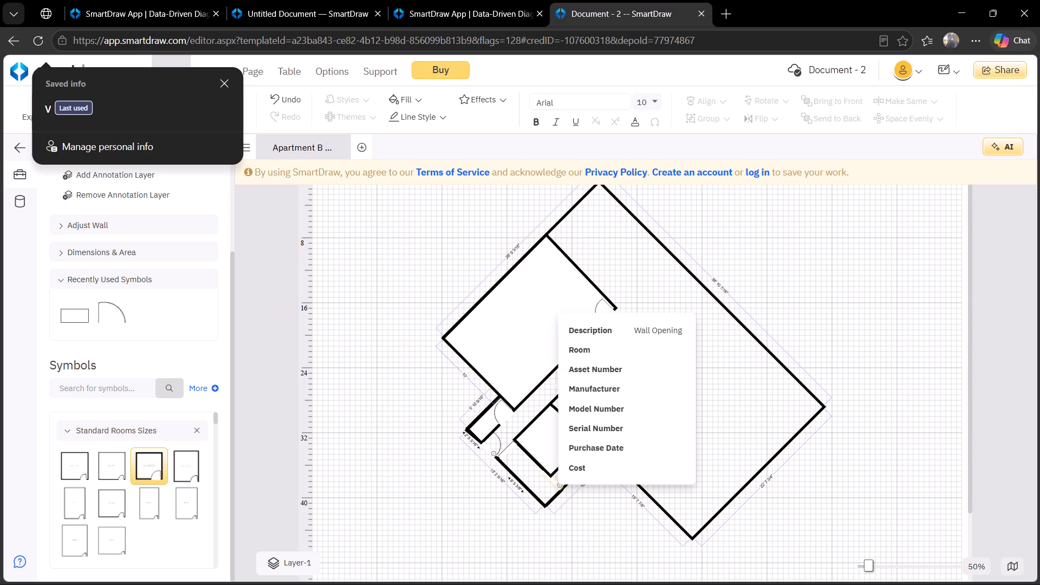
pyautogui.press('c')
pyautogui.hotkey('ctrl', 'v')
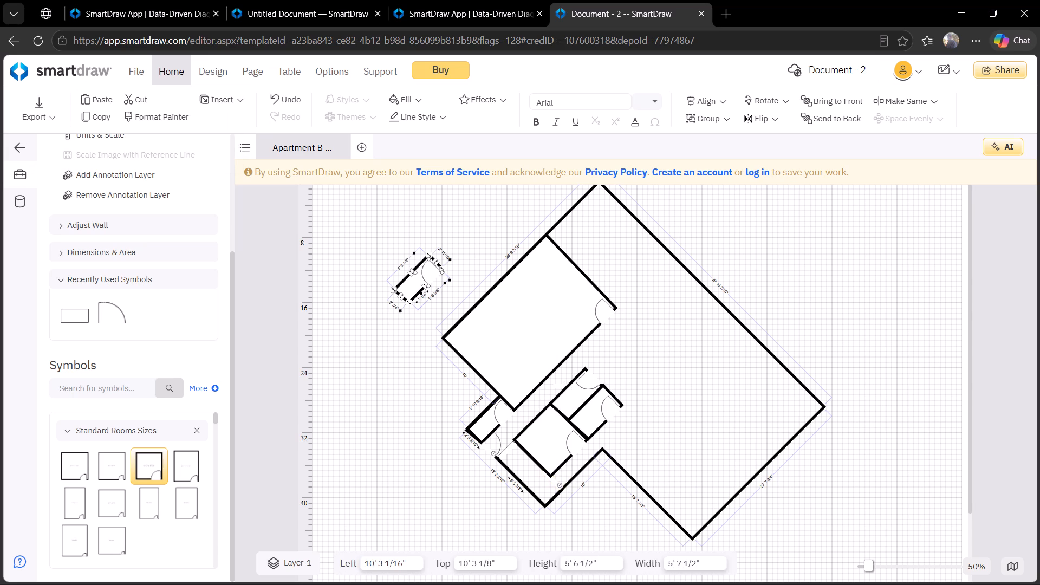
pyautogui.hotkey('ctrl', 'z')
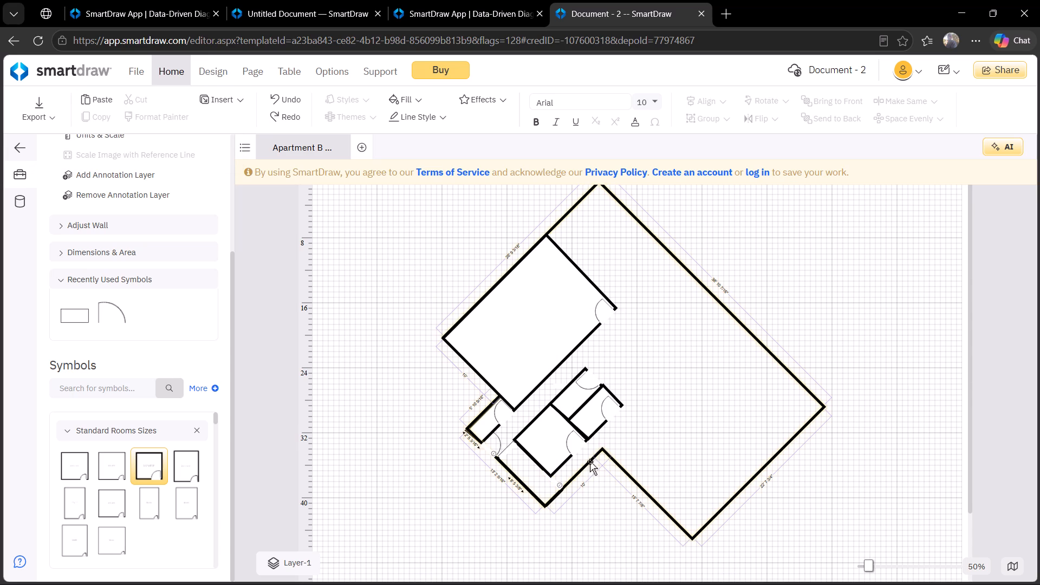
# Copy the wall opening near the outline's lowest inner room, paste it, and lengthen the copy to about 11' 1 3/16".
pyautogui.click(555, 481)
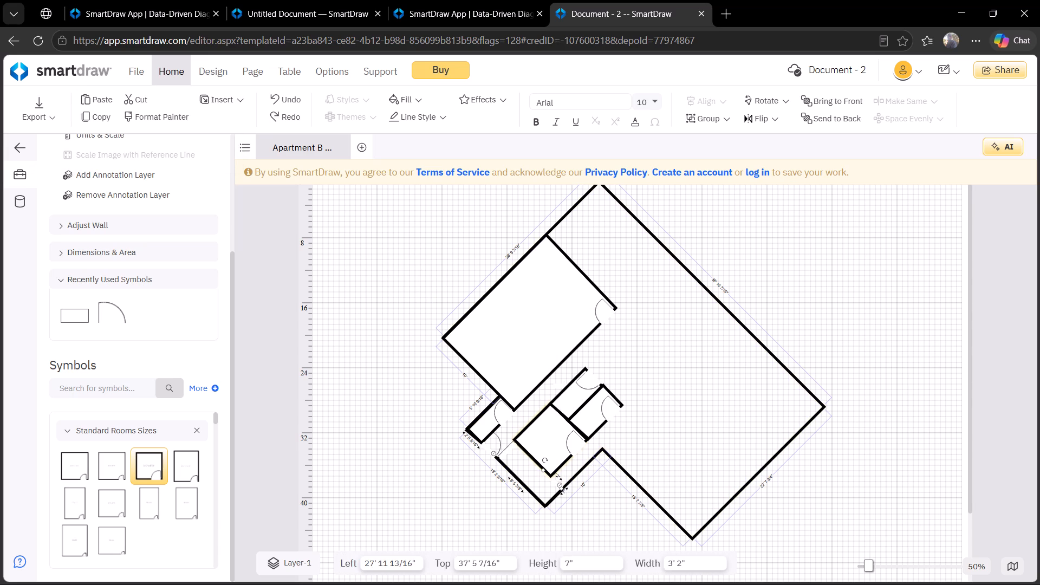
pyautogui.hotkey('ctrl', 'c')
pyautogui.hotkey('ctrl', 'v')
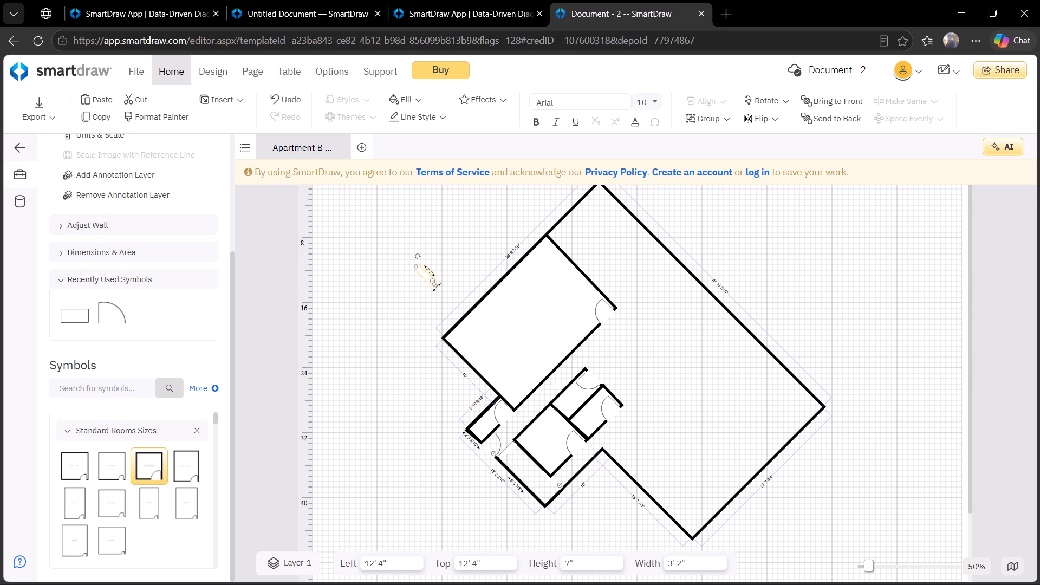
pyautogui.moveTo(434, 284); pyautogui.dragTo(487, 326)
# Rotate the lengthened opening parallel to the large corner room's inner wall and place it there, at about 23' 2 5/16" left and 25' 1/2" top.
pyautogui.moveTo(419, 257); pyautogui.dragTo(471, 264)
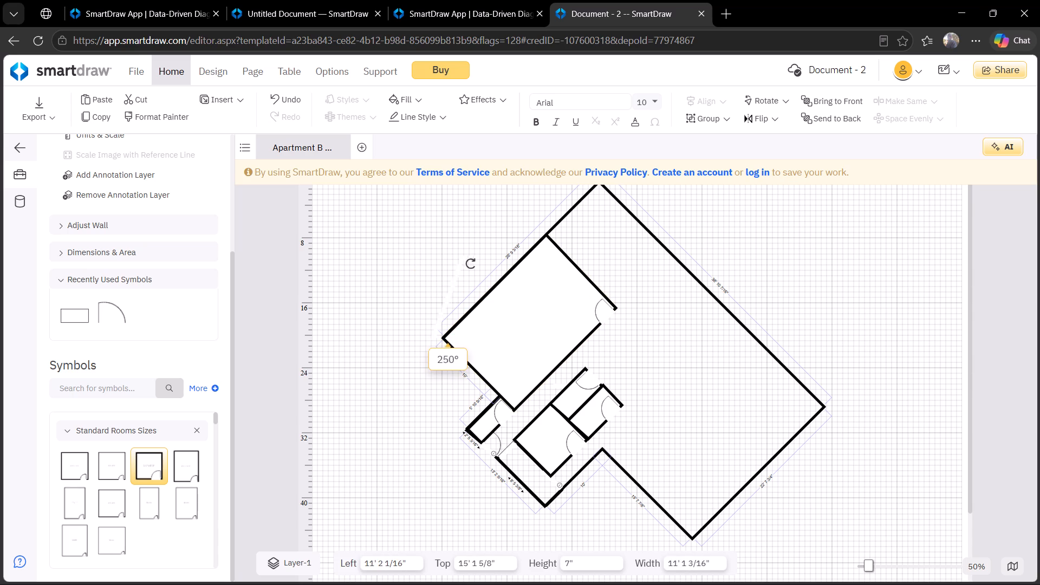
pyautogui.moveTo(471, 264); pyautogui.dragTo(486, 274)
pyautogui.moveTo(460, 285); pyautogui.dragTo(537, 342)
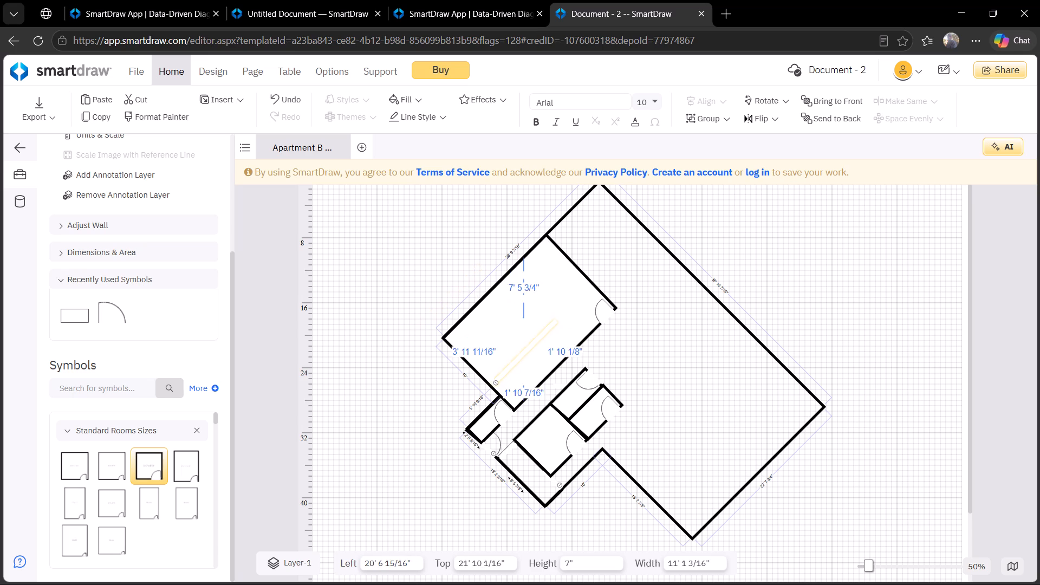
pyautogui.moveTo(537, 342); pyautogui.dragTo(562, 363)
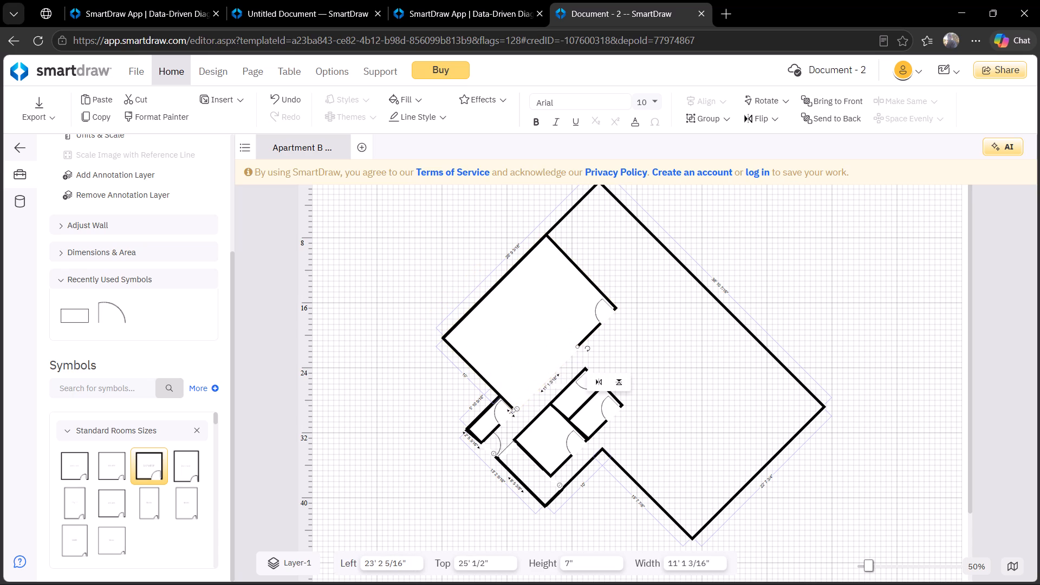
pyautogui.click(657, 353)
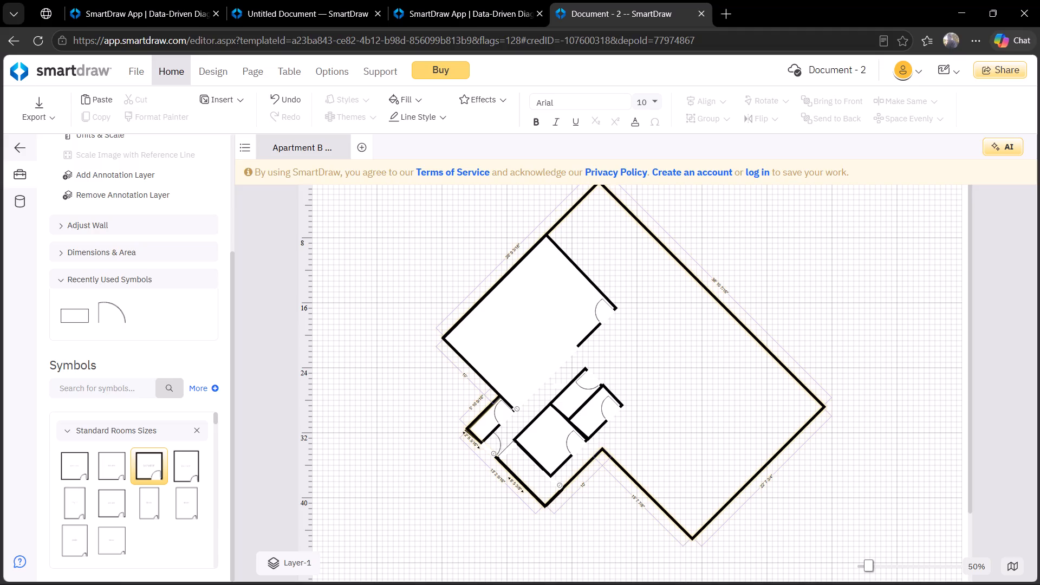
# Copy the small room with a door beside the square inner room and place the copy at about 38' 4 1/2" left and 19' 8 1/2" top.
pyautogui.click(583, 408)
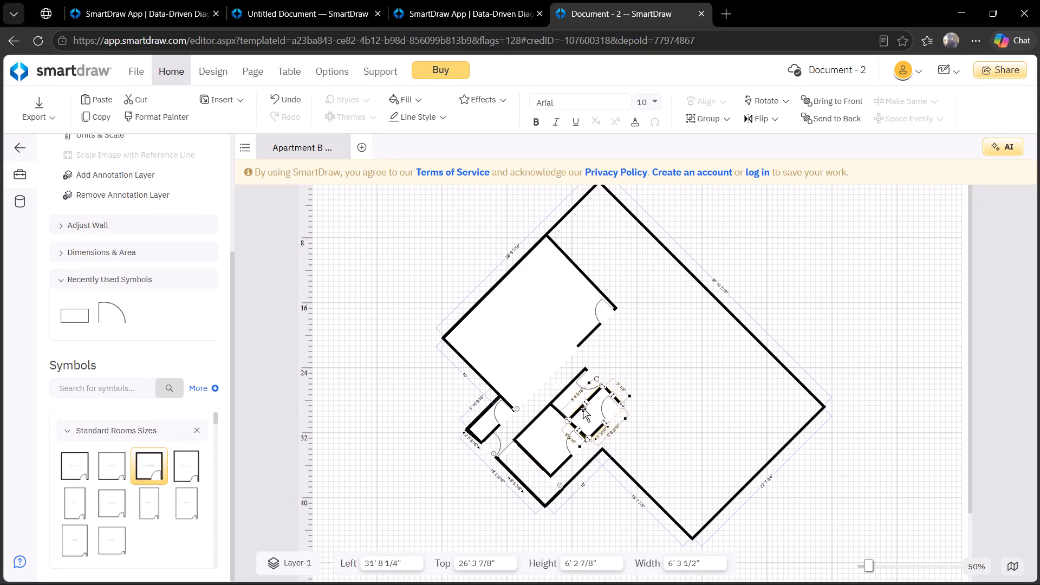
pyautogui.hotkey('ctrl', 'c')
pyautogui.hotkey('ctrl', 'v')
pyautogui.moveTo(437, 309); pyautogui.dragTo(498, 326)
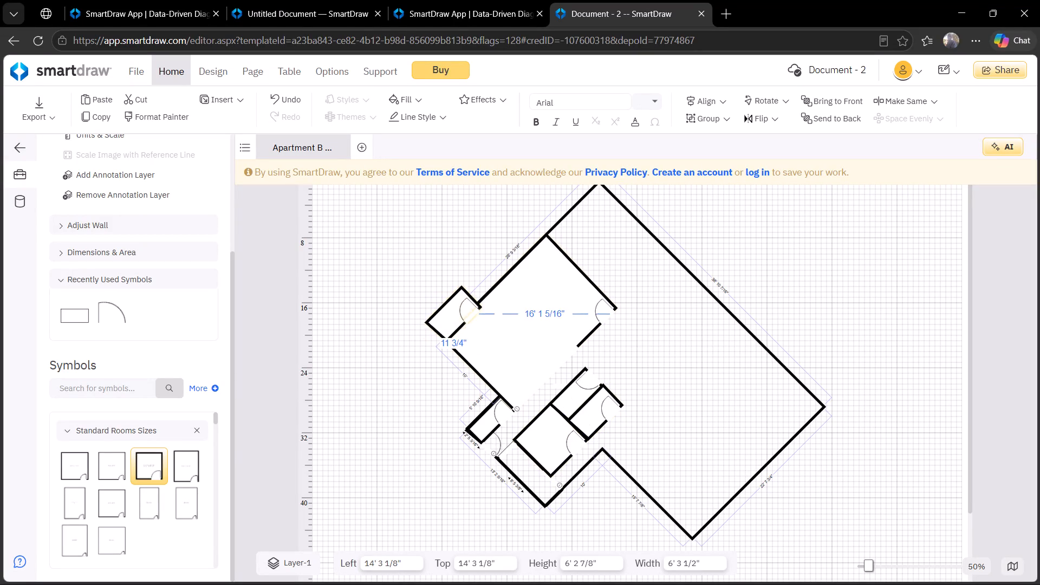
pyautogui.moveTo(498, 326); pyautogui.dragTo(596, 352)
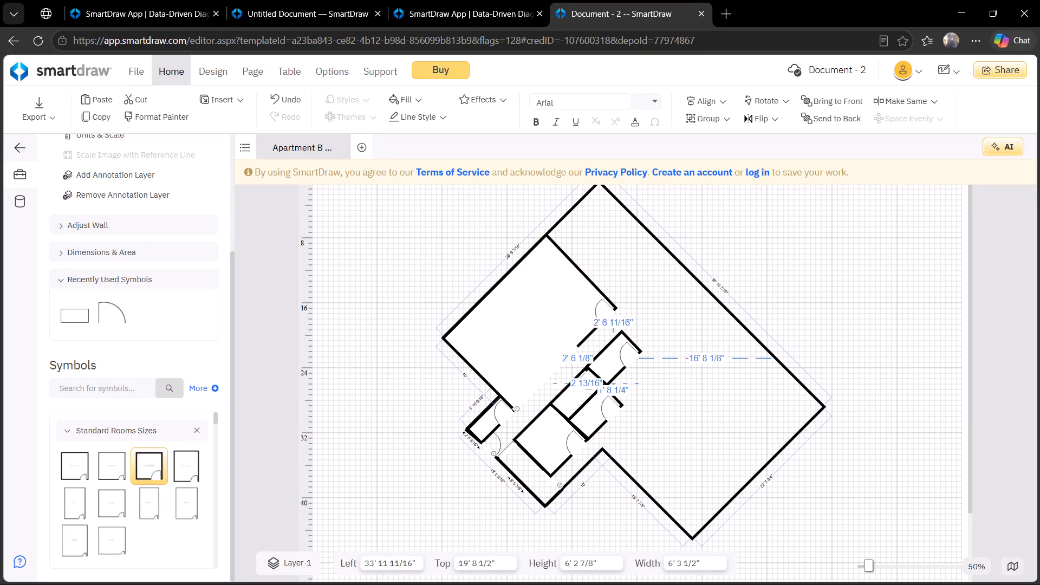
pyautogui.moveTo(596, 352); pyautogui.dragTo(632, 354)
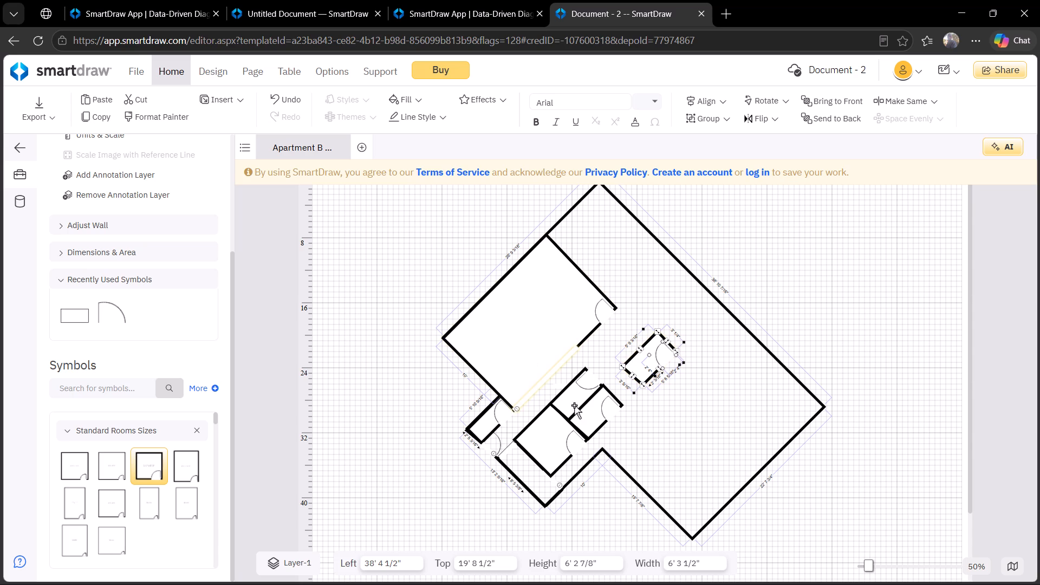
# Move the door of the narrow inner room to about 30' 13/16" left and 24' 1 3/16" top, and flip it vertically.
pyautogui.moveTo(587, 388); pyautogui.dragTo(568, 385)
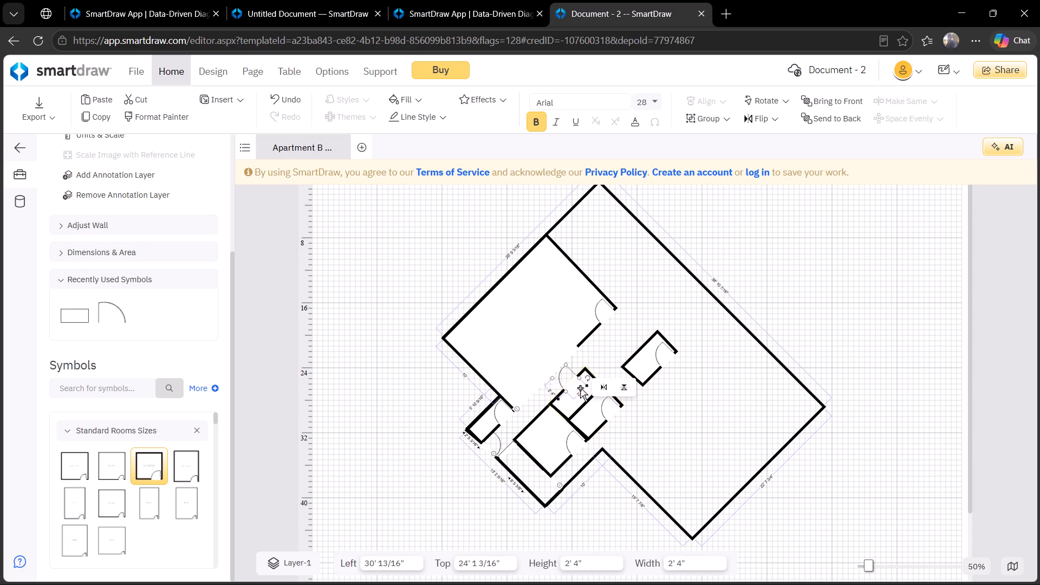
pyautogui.click(624, 385)
pyautogui.click(619, 352)
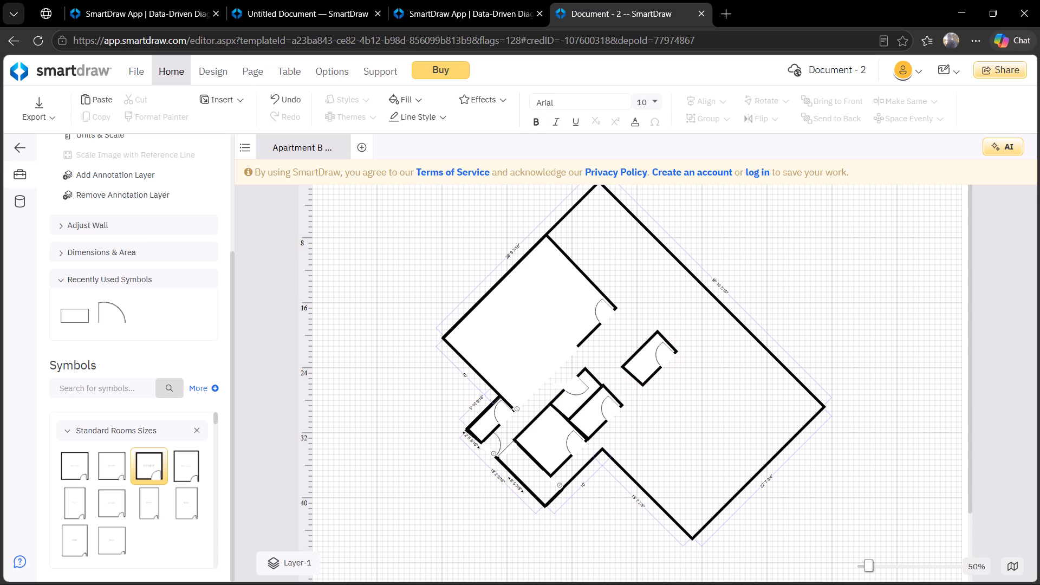
# Move the copied small room against the narrow inner rooms, at about 33' 9 15/16" left and 19' 10 3/4" top.
pyautogui.moveTo(634, 354); pyautogui.dragTo(598, 355)
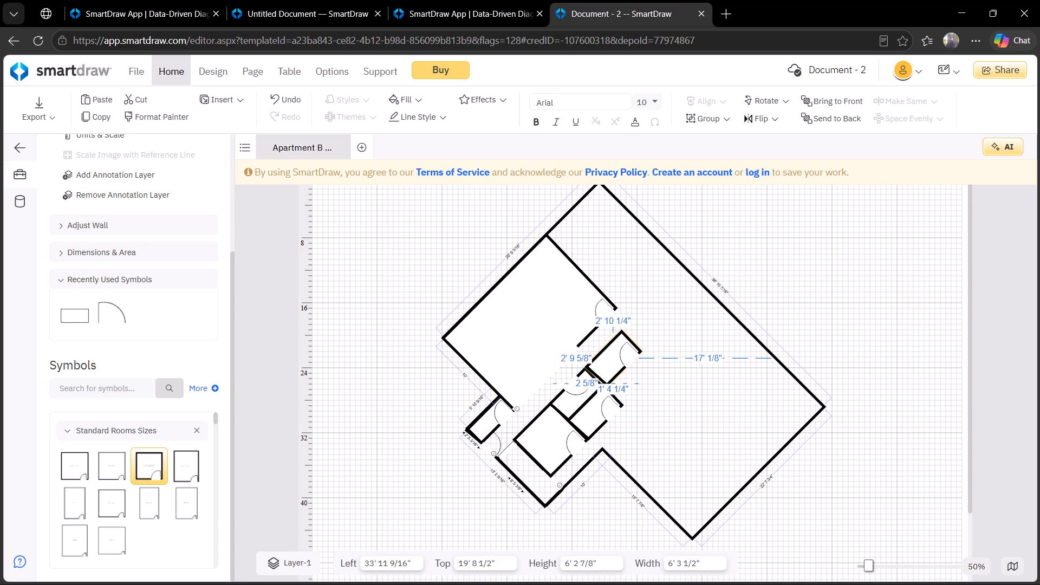
pyautogui.moveTo(598, 355); pyautogui.dragTo(600, 356)
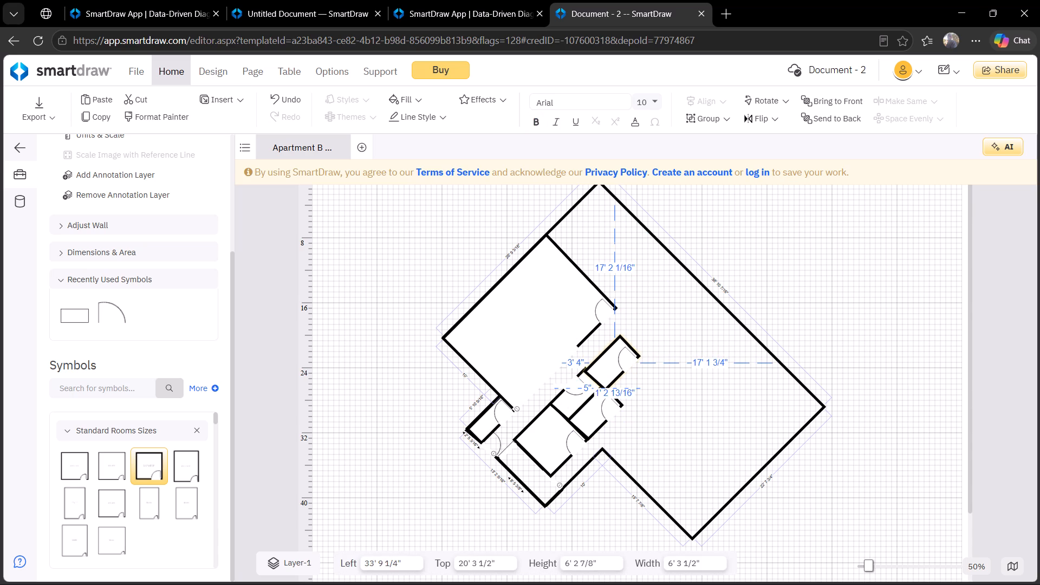
pyautogui.moveTo(600, 356); pyautogui.dragTo(598, 356)
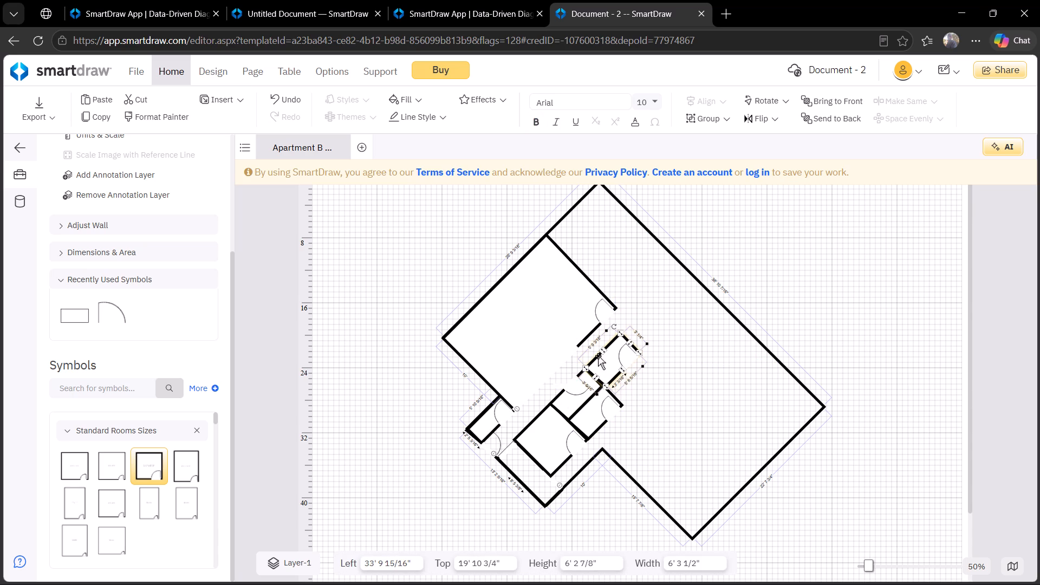
# Enlarge the copied room by moving its lower and upper walls outward, to more than about 9' in overall height and width.
pyautogui.click(622, 374)
pyautogui.moveTo(622, 372); pyautogui.dragTo(639, 392)
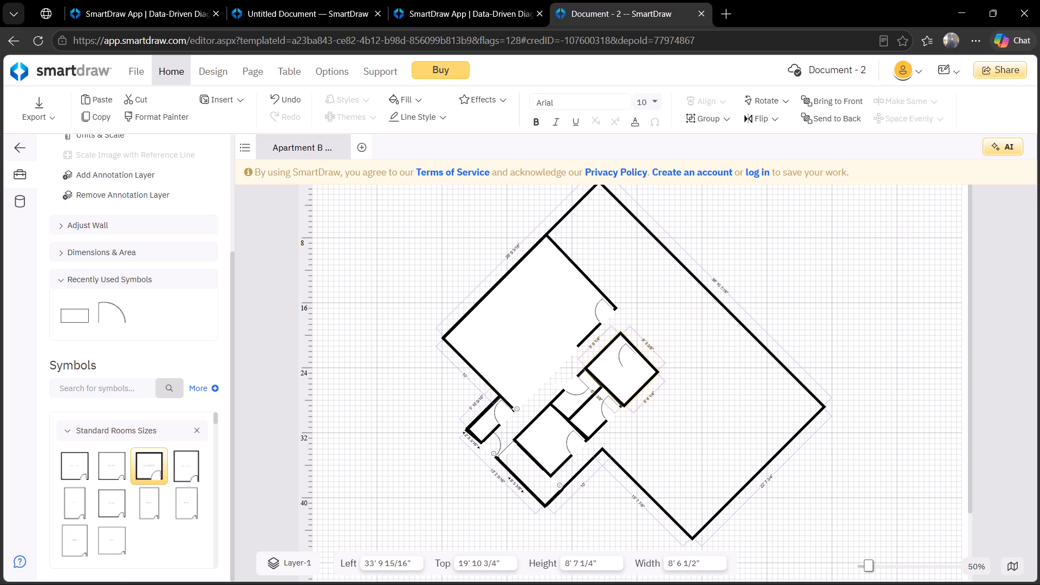
pyautogui.moveTo(639, 392); pyautogui.dragTo(636, 389)
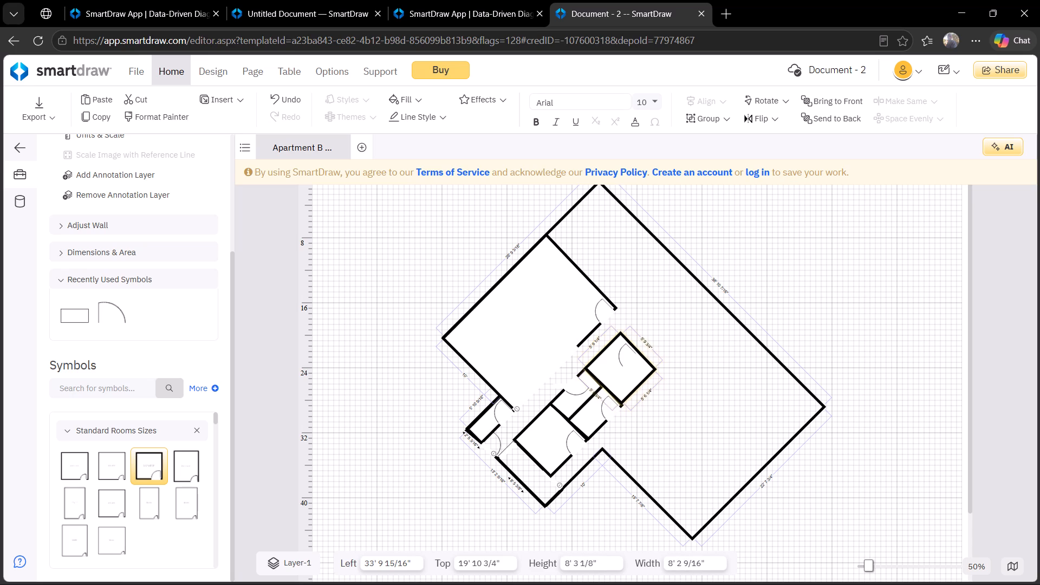
pyautogui.moveTo(636, 389); pyautogui.dragTo(634, 395)
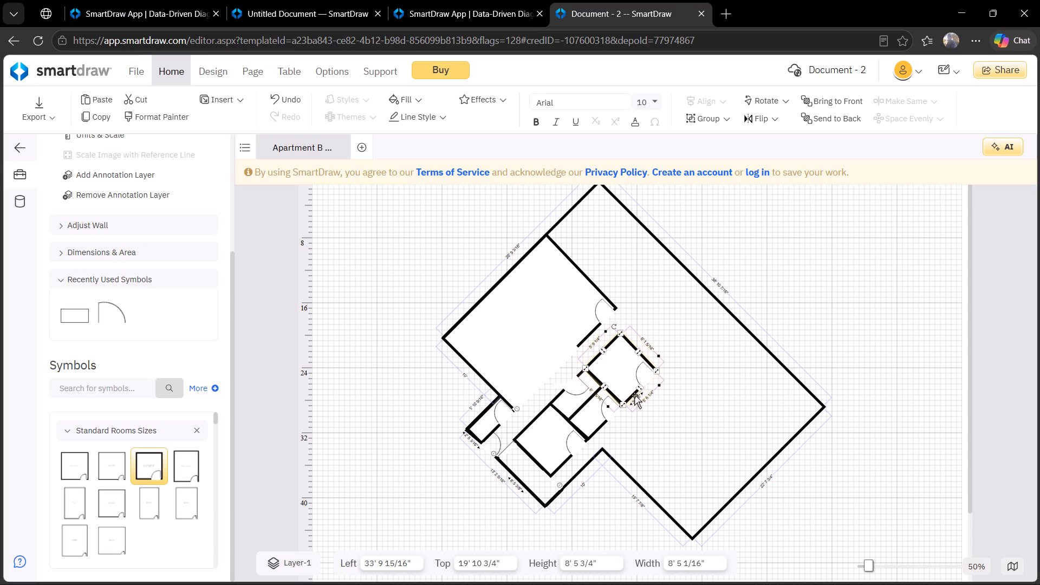
pyautogui.click(668, 409)
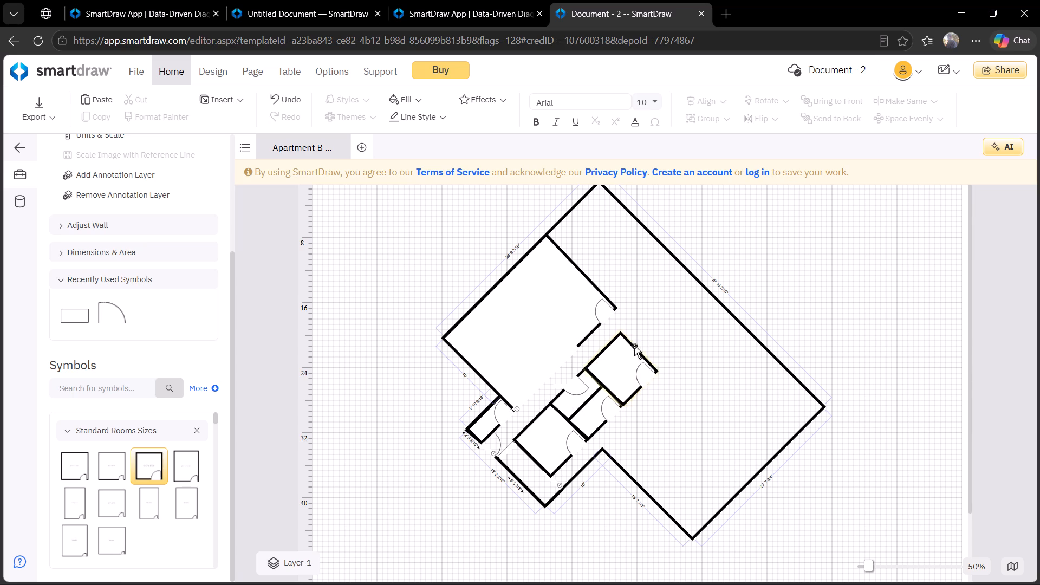
pyautogui.click(634, 346)
pyautogui.moveTo(637, 351); pyautogui.dragTo(637, 340)
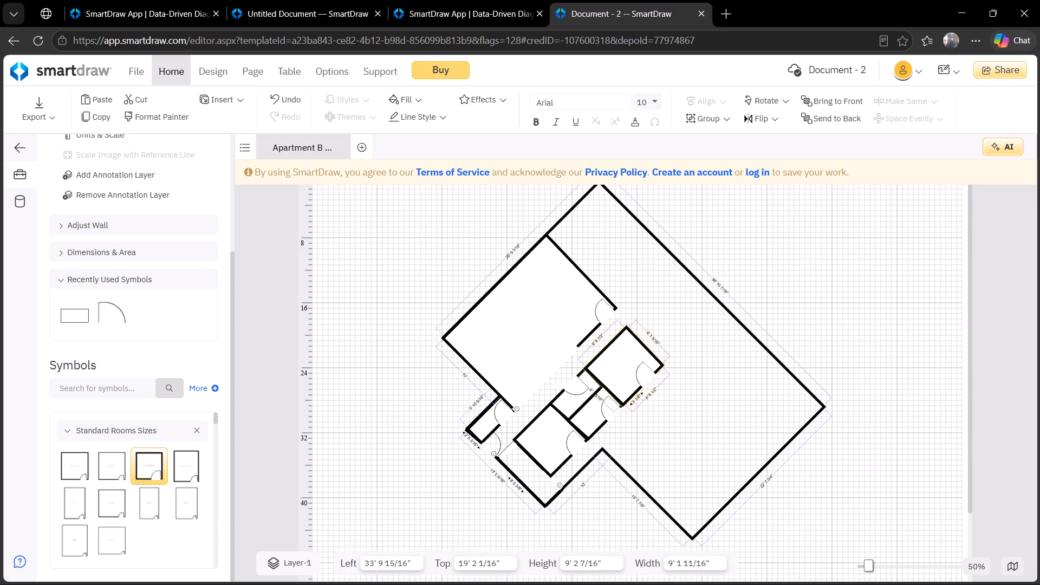
pyautogui.moveTo(637, 340); pyautogui.dragTo(642, 335)
pyautogui.click(710, 397)
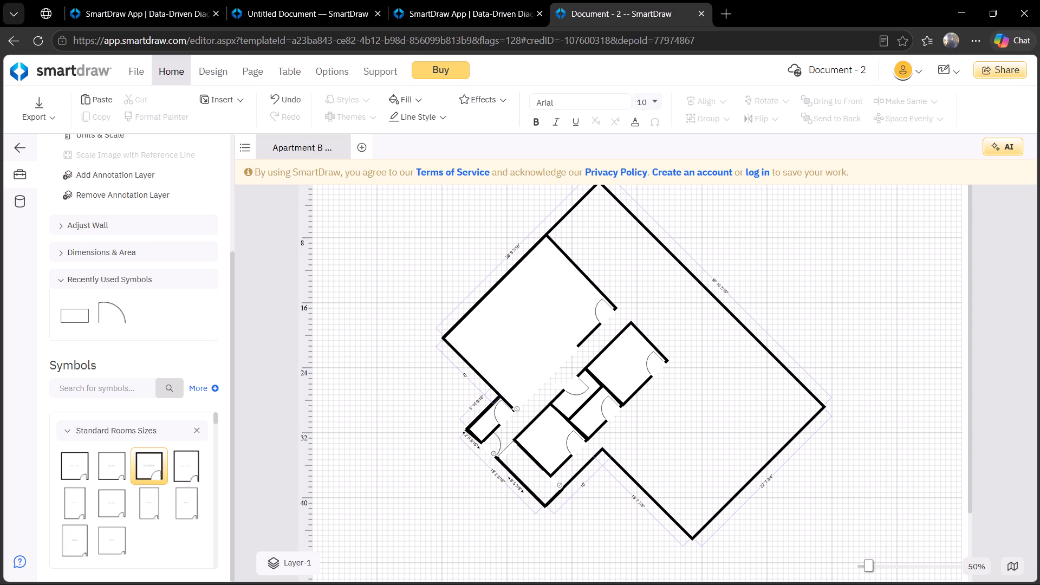
# Paste another small room with a door and place it in the outline's top corner, at about 28' 10 7/16" left and 3' 6 1/2" top.
pyautogui.hotkey('ctrl', 'v')
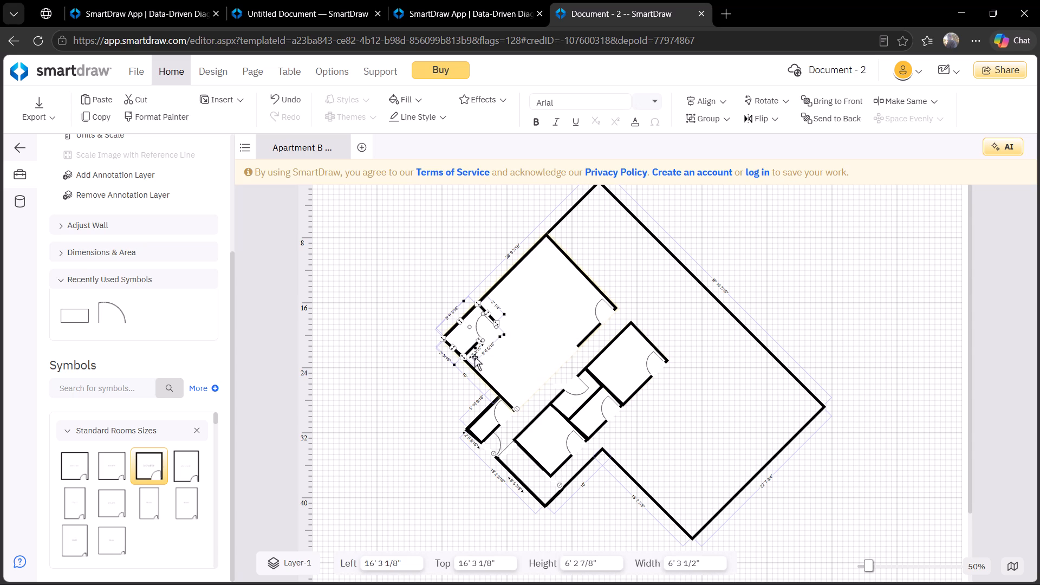
pyautogui.moveTo(469, 352); pyautogui.dragTo(584, 262)
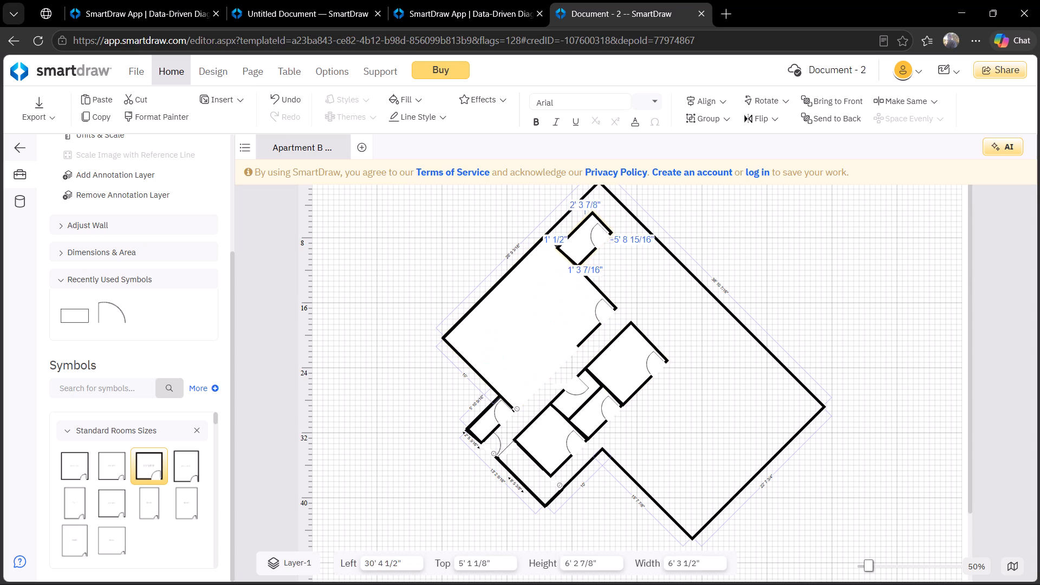
pyautogui.moveTo(584, 262); pyautogui.dragTo(575, 246)
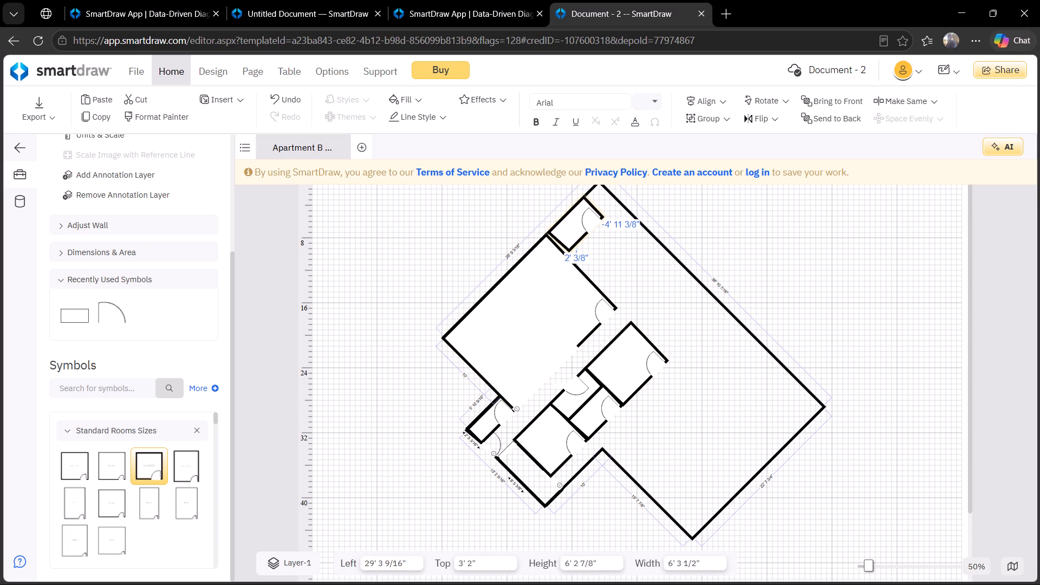
pyautogui.moveTo(575, 246); pyautogui.dragTo(570, 248)
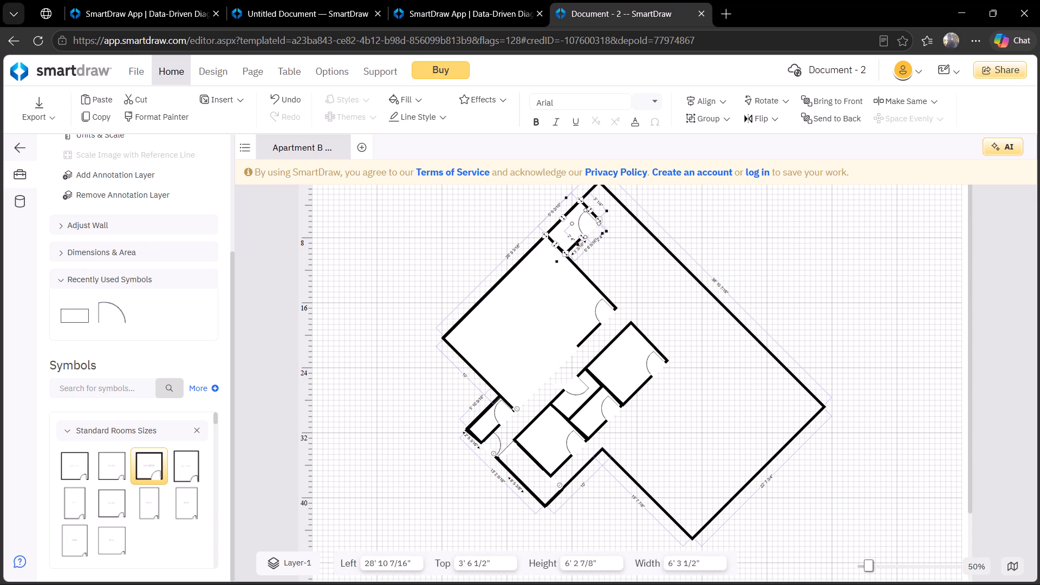
# Enlarge the top corner room to the outline's upper wall and along the diagonal wall, about 12' in overall height and width.
pyautogui.moveTo(588, 208); pyautogui.dragTo(598, 186)
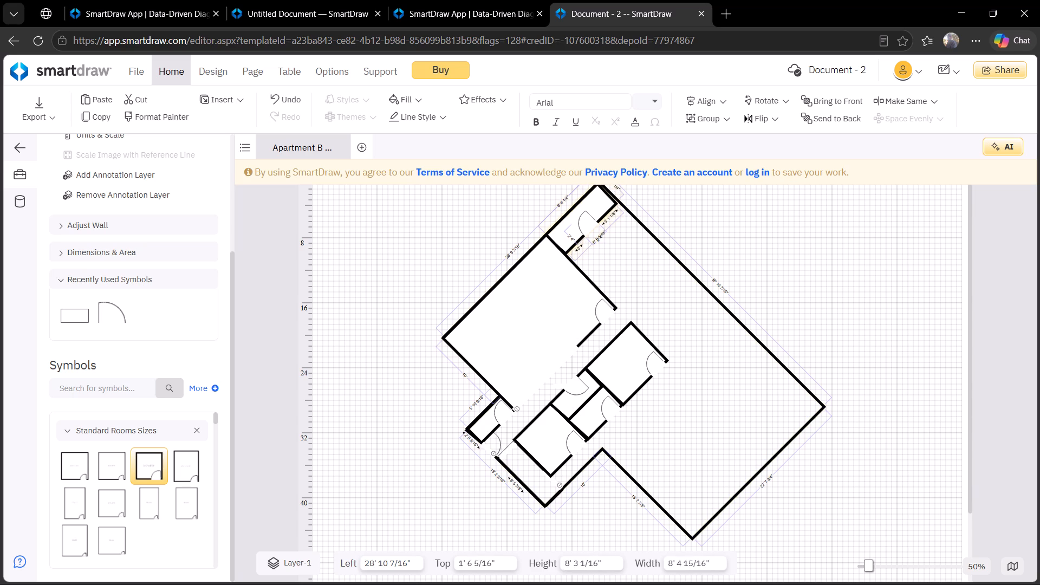
pyautogui.moveTo(598, 186); pyautogui.dragTo(602, 185)
pyautogui.moveTo(592, 225); pyautogui.dragTo(624, 255)
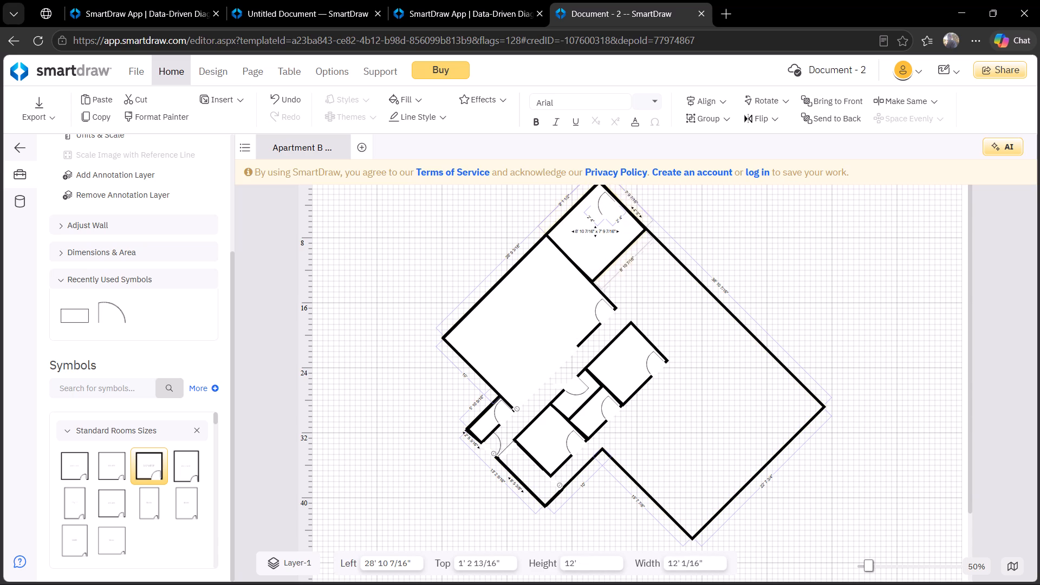
pyautogui.moveTo(624, 255); pyautogui.dragTo(625, 257)
pyautogui.click(659, 285)
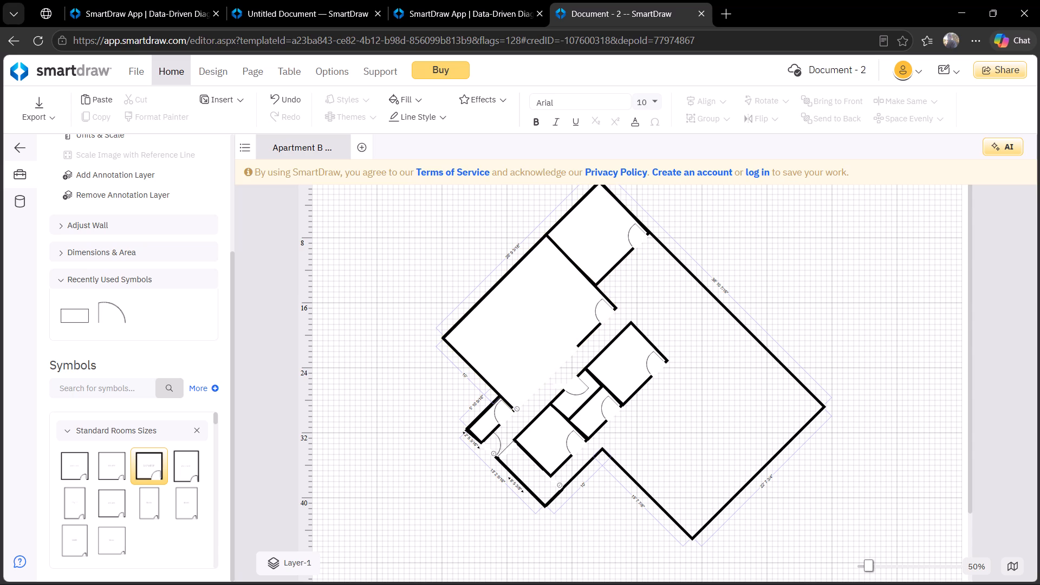
# Copy the 11' 1 3/16" wall opening, rotate the copy, and place it on the wall between the large room and the top corner room.
pyautogui.click(554, 478)
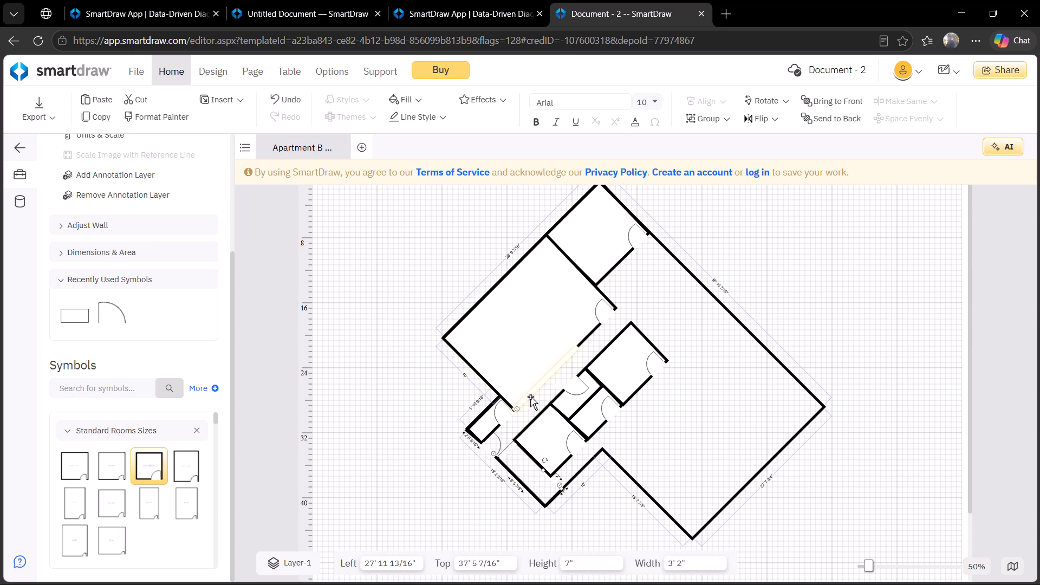
pyautogui.click(530, 396)
pyautogui.hotkey('ctrl', 'c')
pyautogui.hotkey('ctrl', 'v')
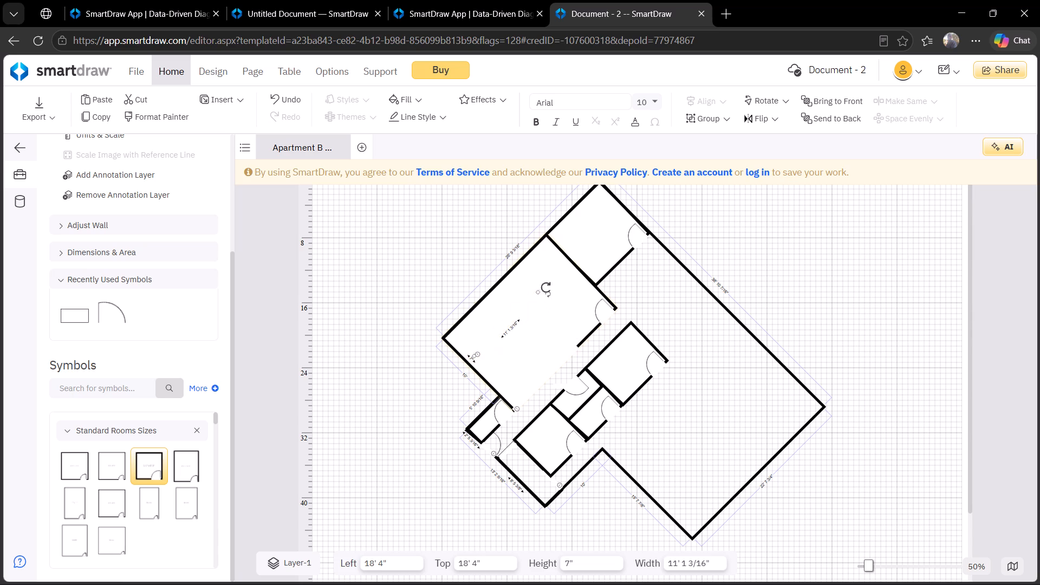
pyautogui.moveTo(548, 295); pyautogui.dragTo(542, 363)
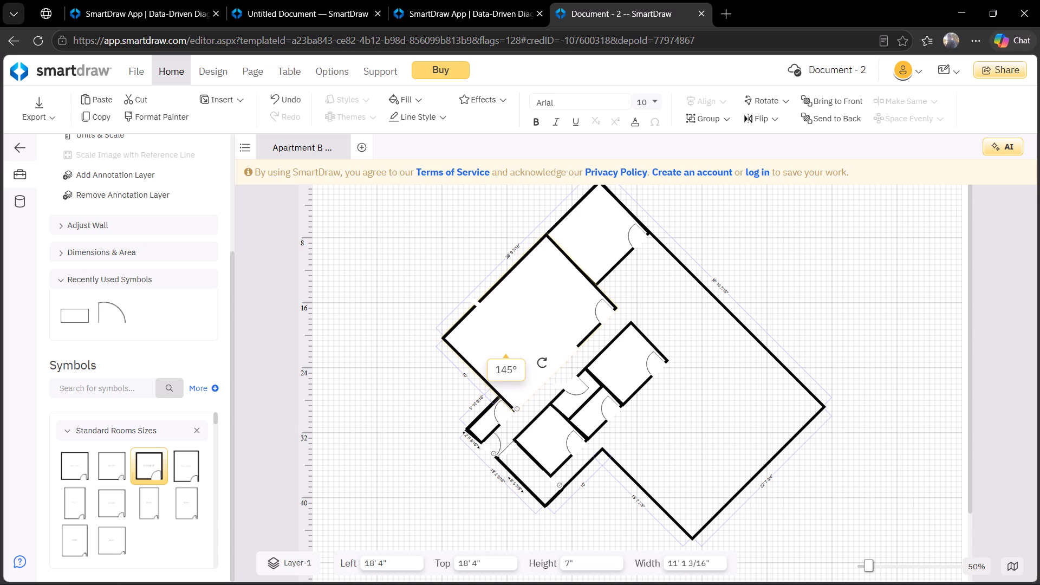
pyautogui.moveTo(542, 363); pyautogui.dragTo(541, 365)
pyautogui.moveTo(509, 335); pyautogui.dragTo(524, 319)
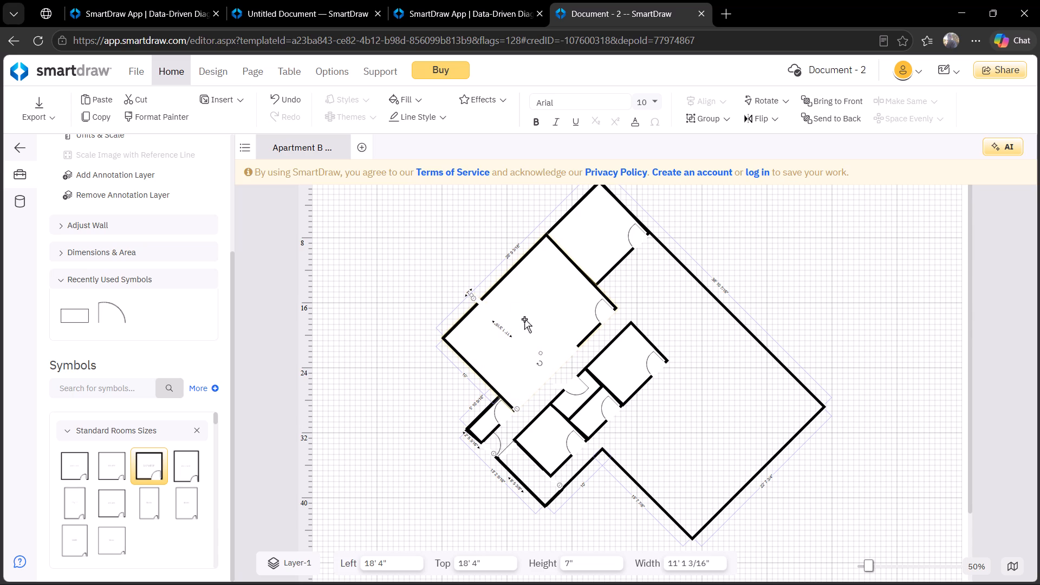
pyautogui.moveTo(524, 319); pyautogui.dragTo(525, 318)
pyautogui.moveTo(513, 330); pyautogui.dragTo(576, 270)
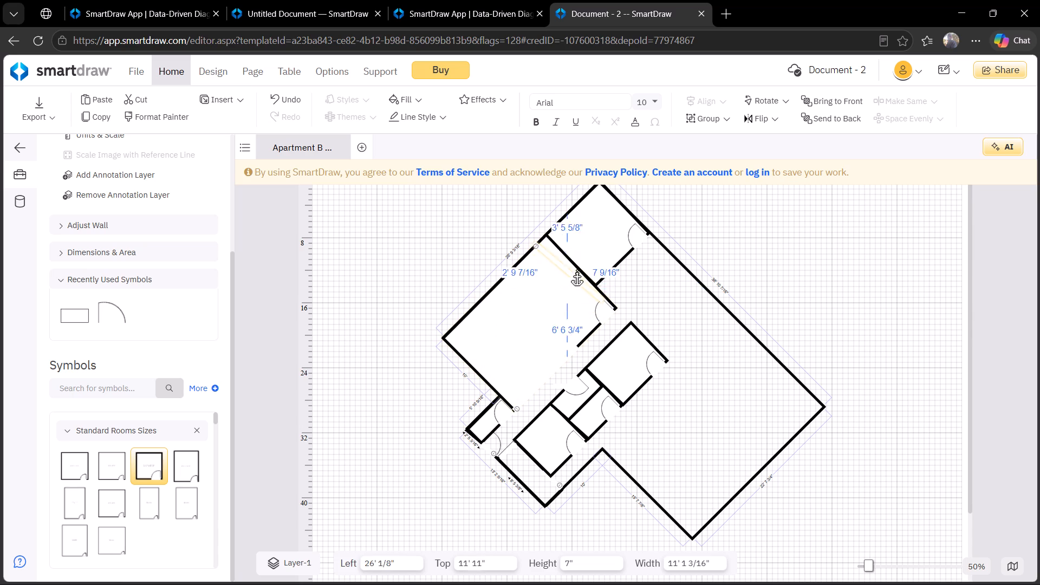
pyautogui.moveTo(576, 270); pyautogui.dragTo(579, 267)
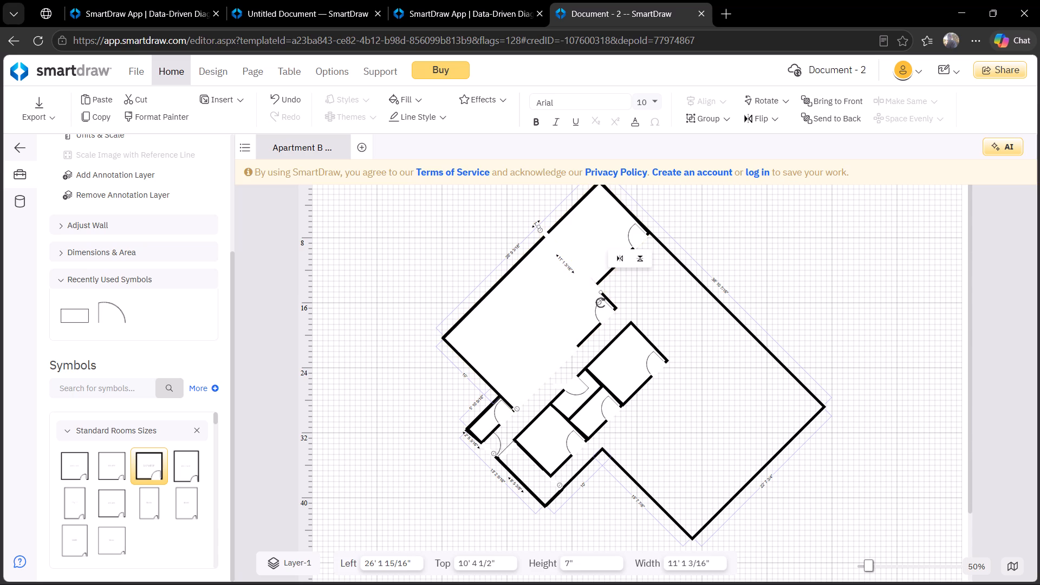
pyautogui.click(601, 303)
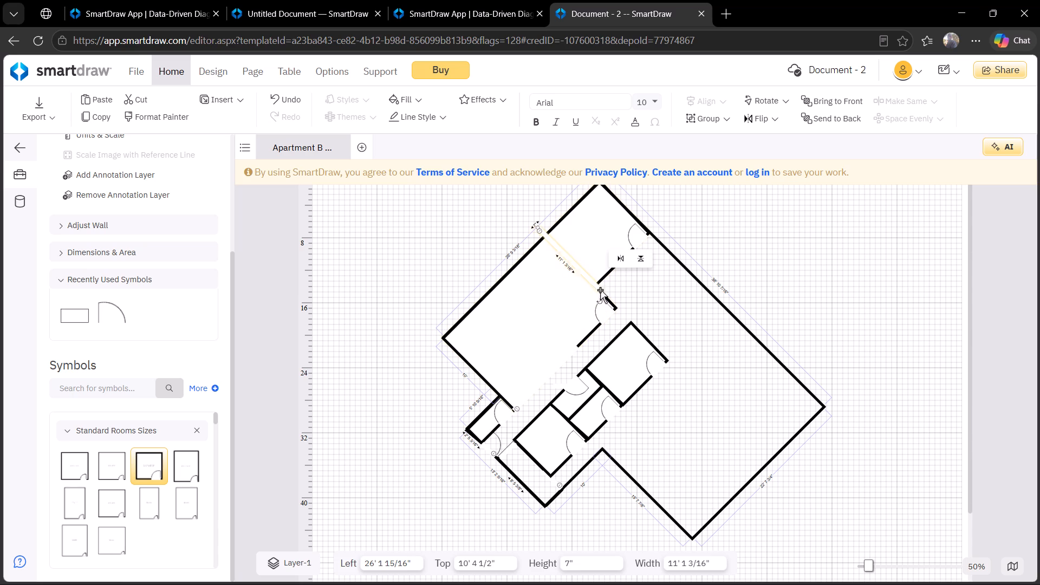
# Shorten the copied opening to about 7' 10 7/16" and fit it between the two rooms, at about 27' 7 13/16" left and 10' 5 7/16" top.
pyautogui.moveTo(600, 290); pyautogui.dragTo(591, 283)
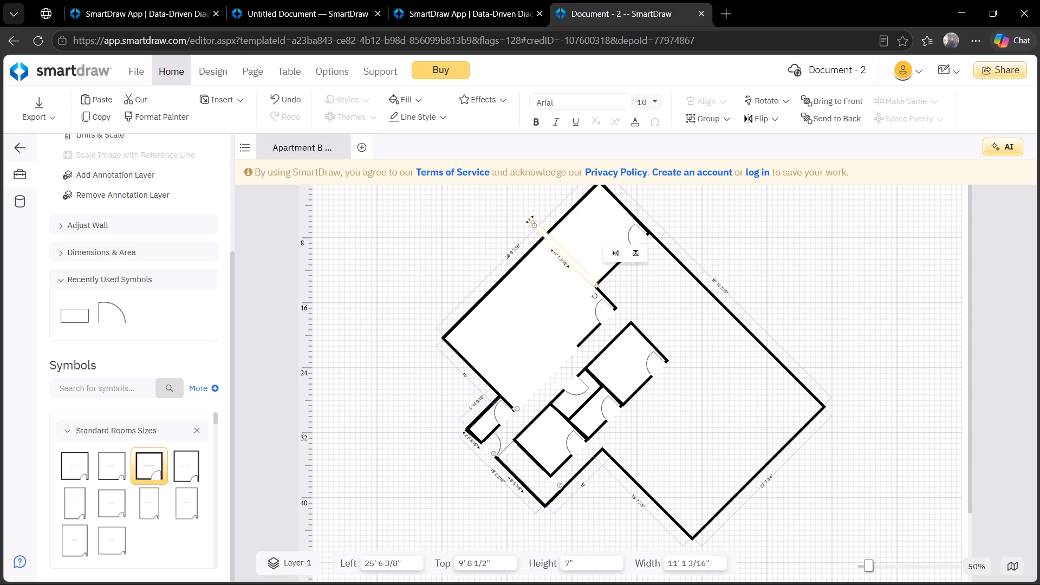
pyautogui.moveTo(597, 287); pyautogui.dragTo(591, 279)
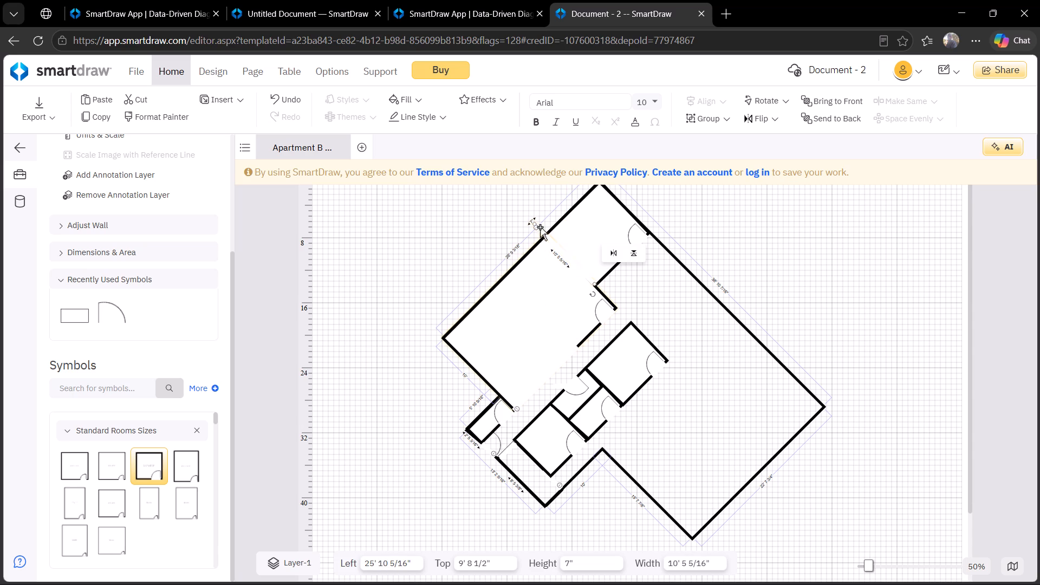
pyautogui.moveTo(535, 225); pyautogui.dragTo(548, 241)
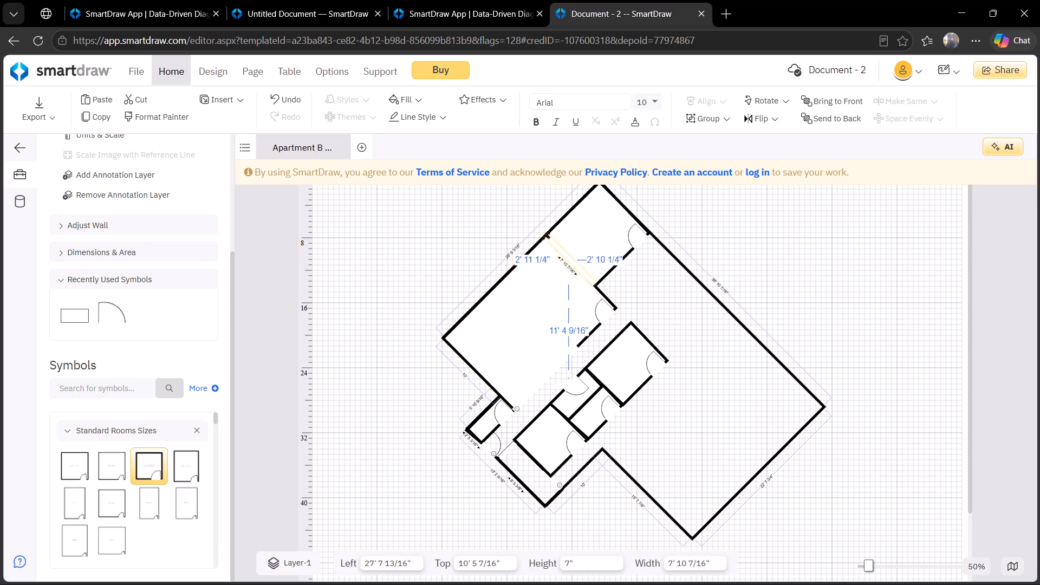
pyautogui.moveTo(548, 241); pyautogui.dragTo(549, 241)
pyautogui.click(547, 307)
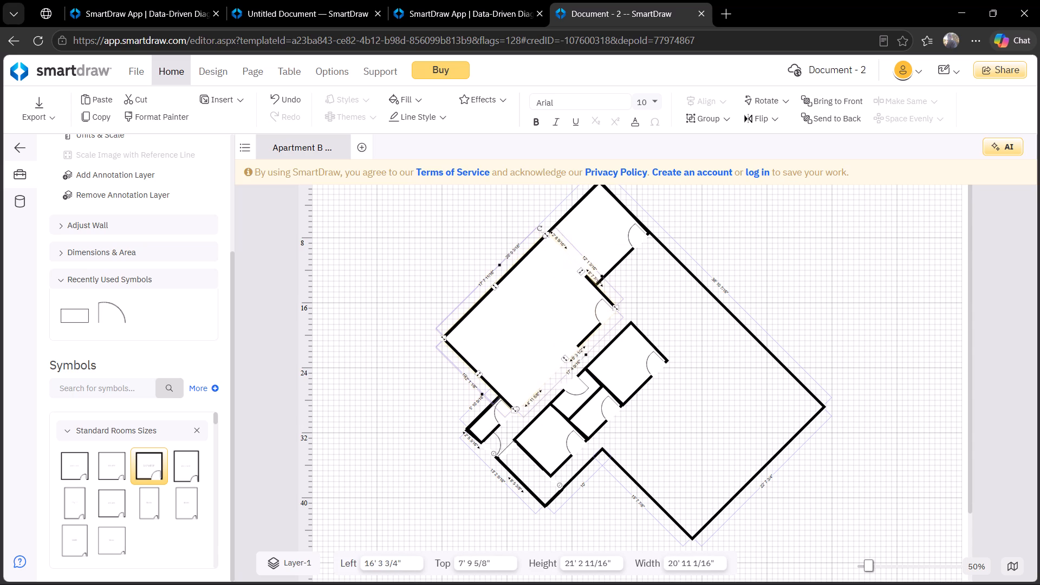
pyautogui.click(691, 302)
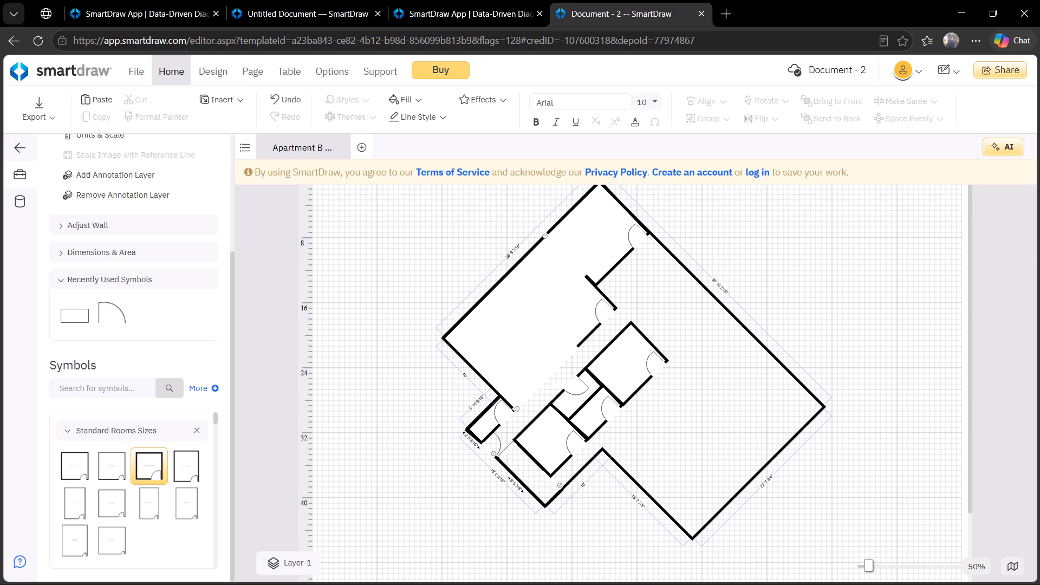
# Delete the 2' 4" door on the large room's lower diagonal wall, at about 34' 6 5/8" left and 15' 11 1/16" top.
pyautogui.click(597, 307)
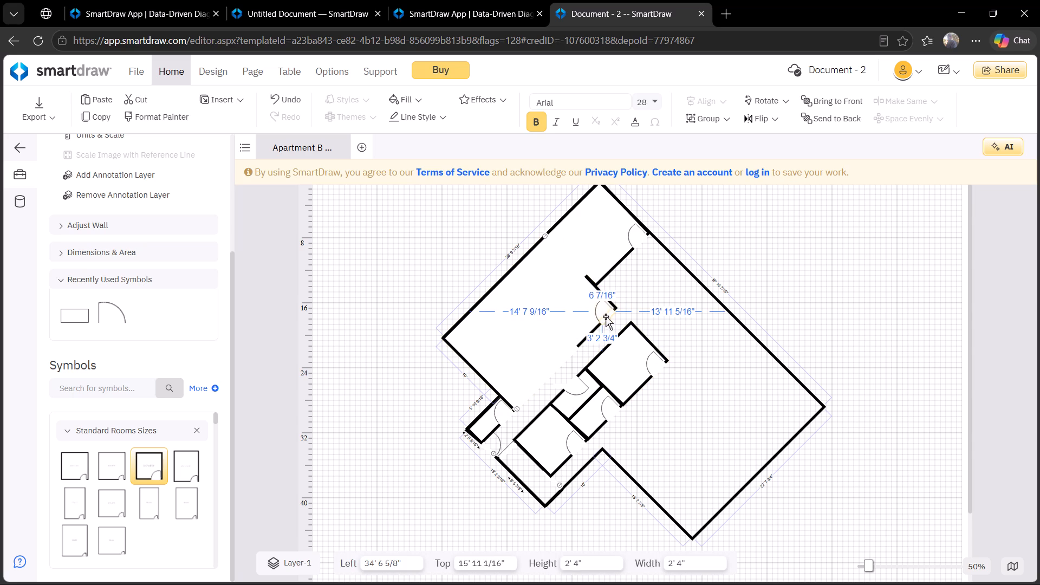
pyautogui.rightClick(606, 316)
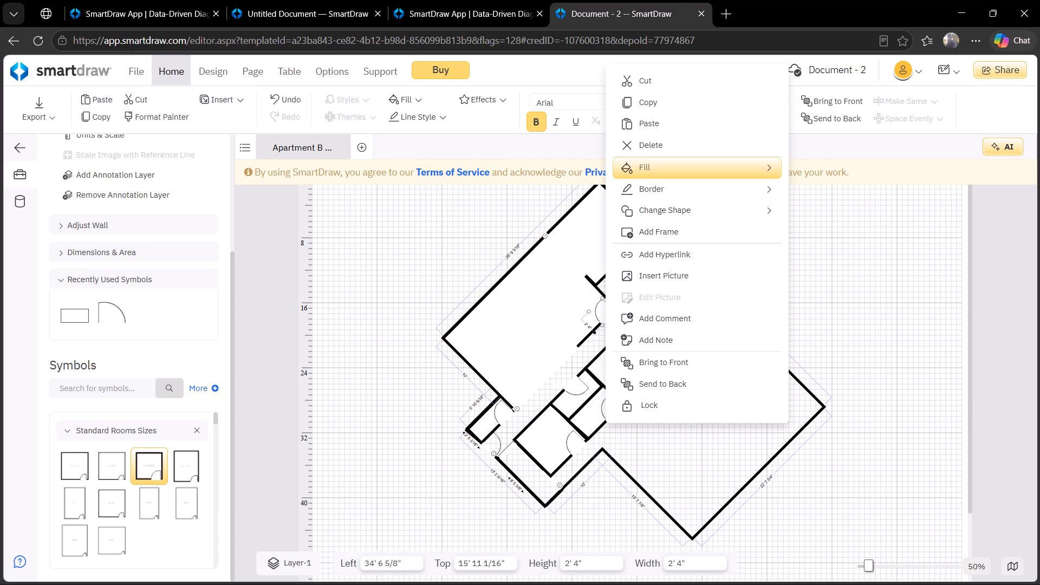
pyautogui.click(656, 133)
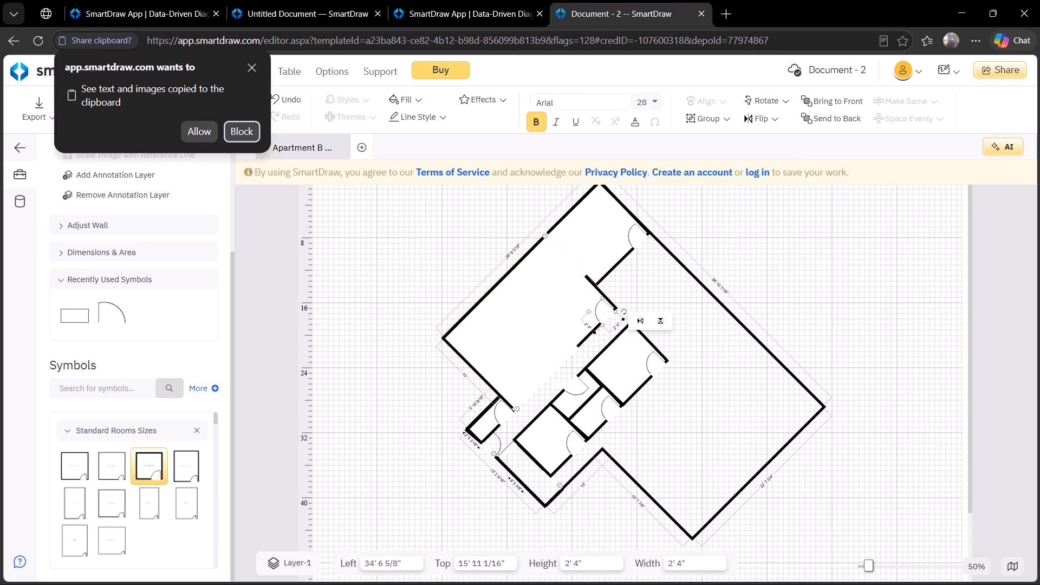
pyautogui.rightClick(604, 315)
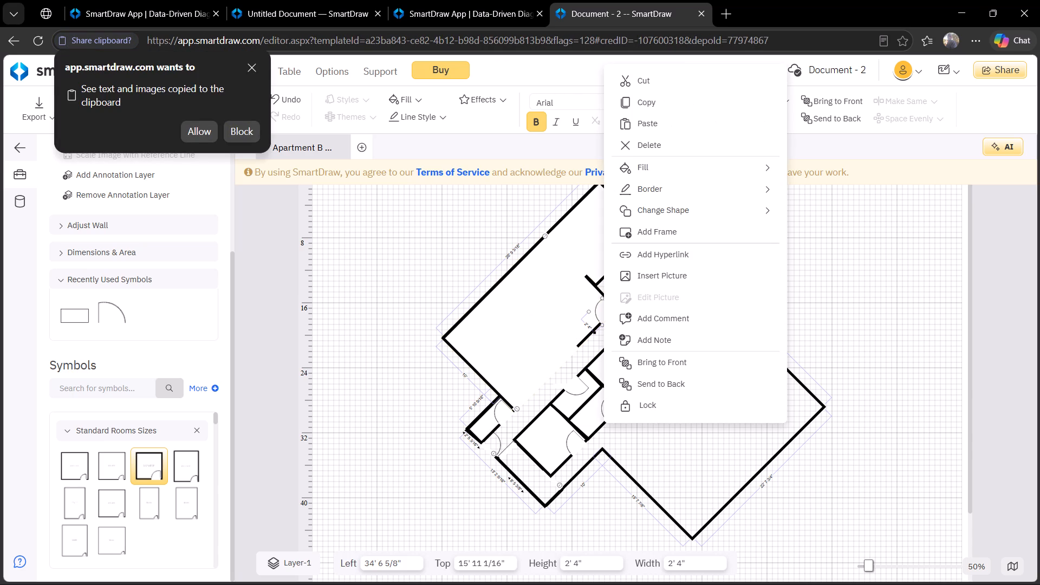
pyautogui.click(659, 147)
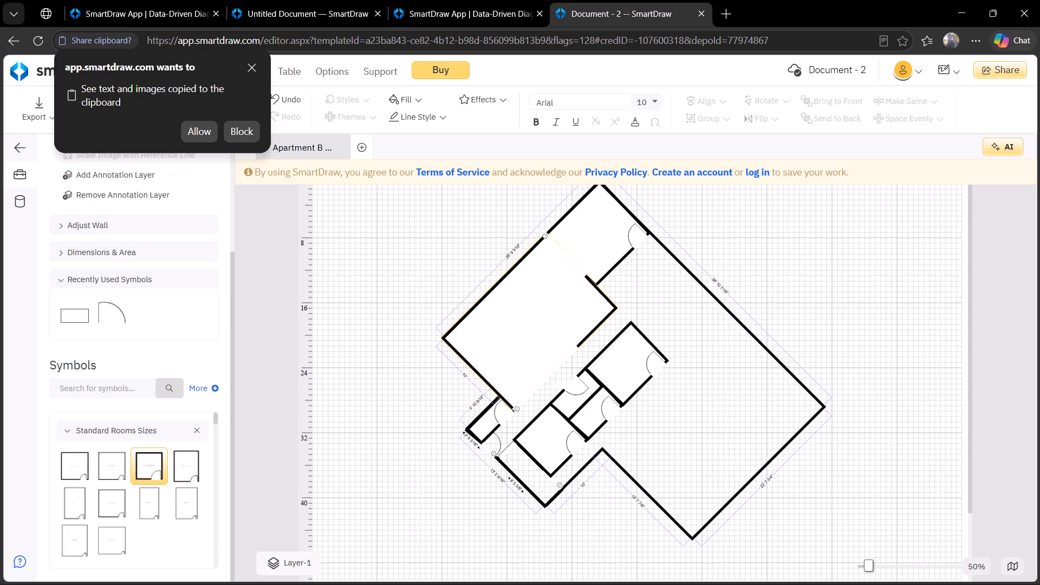
# Duplicate the 2' 4" door of the small room at the outline's lower-left edge and rotate the copy about half a turn.
pyautogui.click(509, 419)
pyautogui.hotkey('ctrl', 'c')
pyautogui.hotkey('ctrl', 'v')
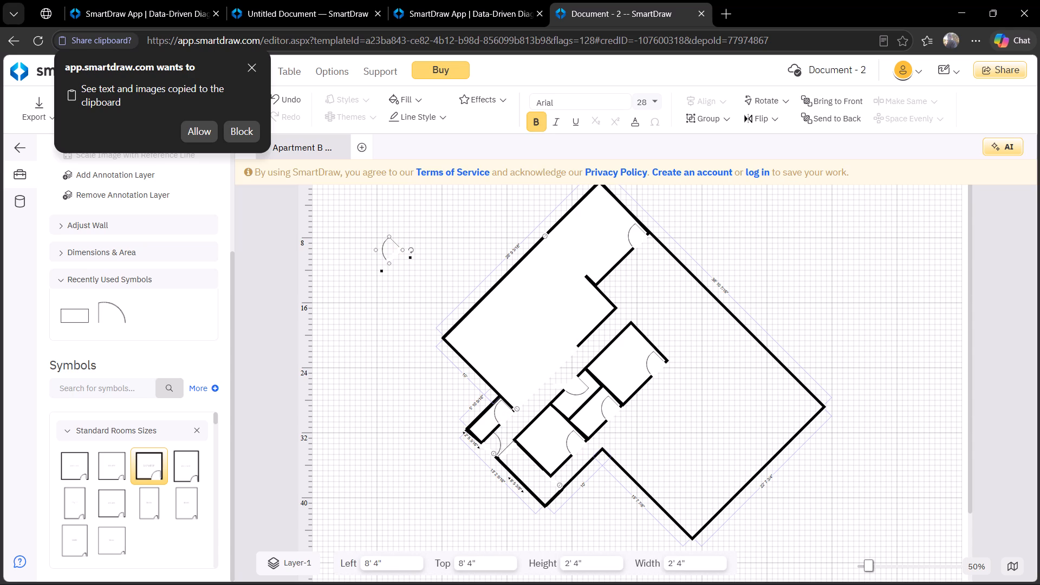
pyautogui.moveTo(413, 250); pyautogui.dragTo(363, 244)
# Place the copied door in the gap between the lower-left outer wall and the adjacent room, at about 23' 2 1/8" left and 33' 6 7/8" top.
pyautogui.moveTo(386, 241); pyautogui.dragTo(531, 460)
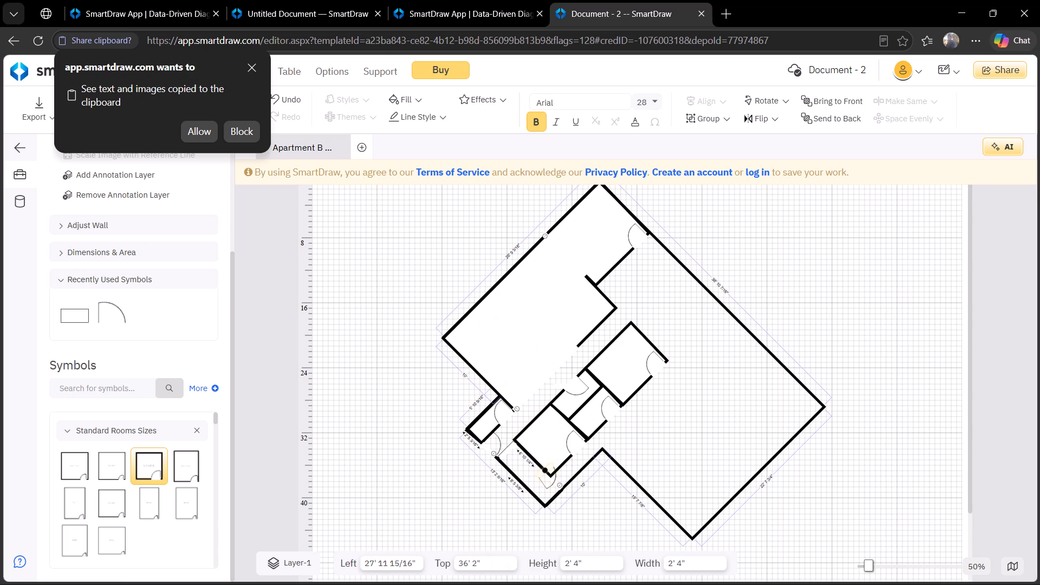
pyautogui.moveTo(531, 460); pyautogui.dragTo(511, 455)
pyautogui.click(511, 455)
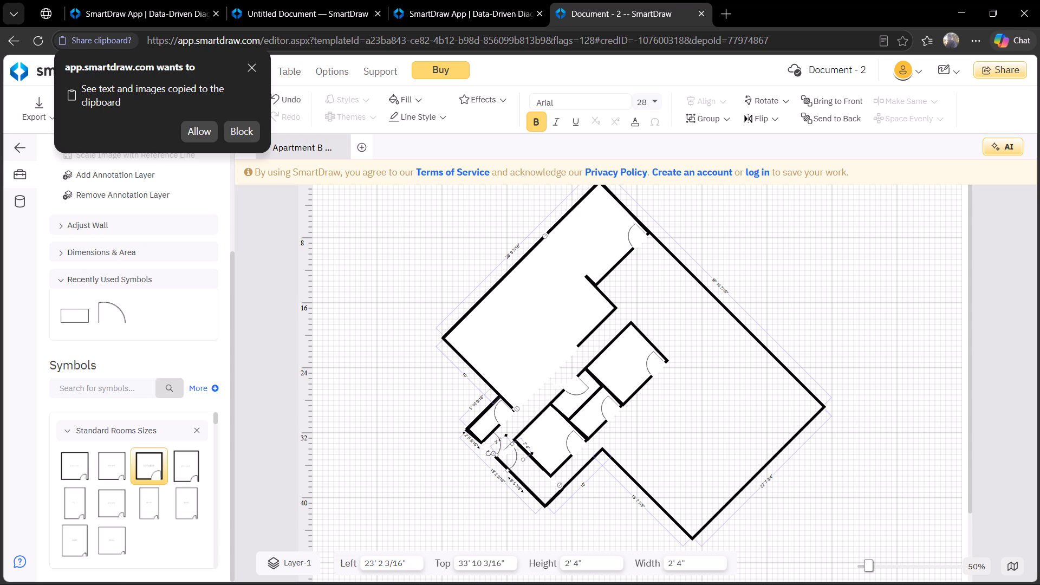
pyautogui.click(490, 453)
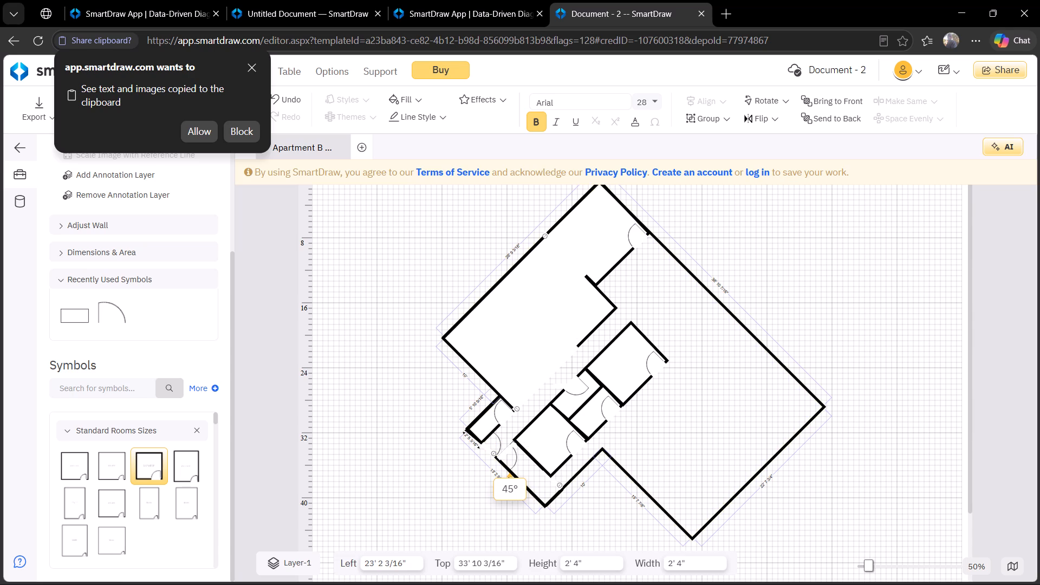
pyautogui.click(506, 451)
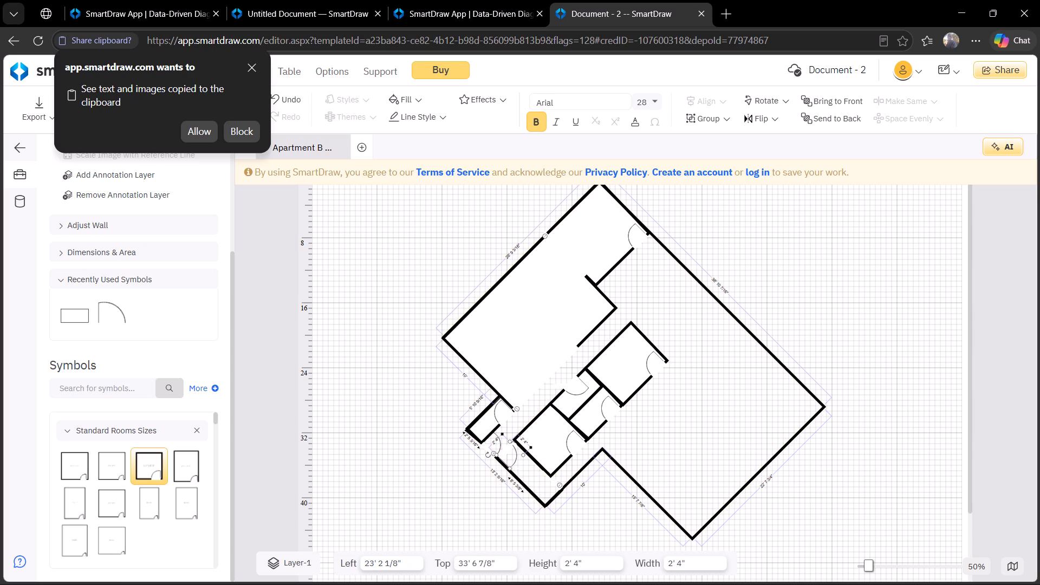
pyautogui.click(515, 454)
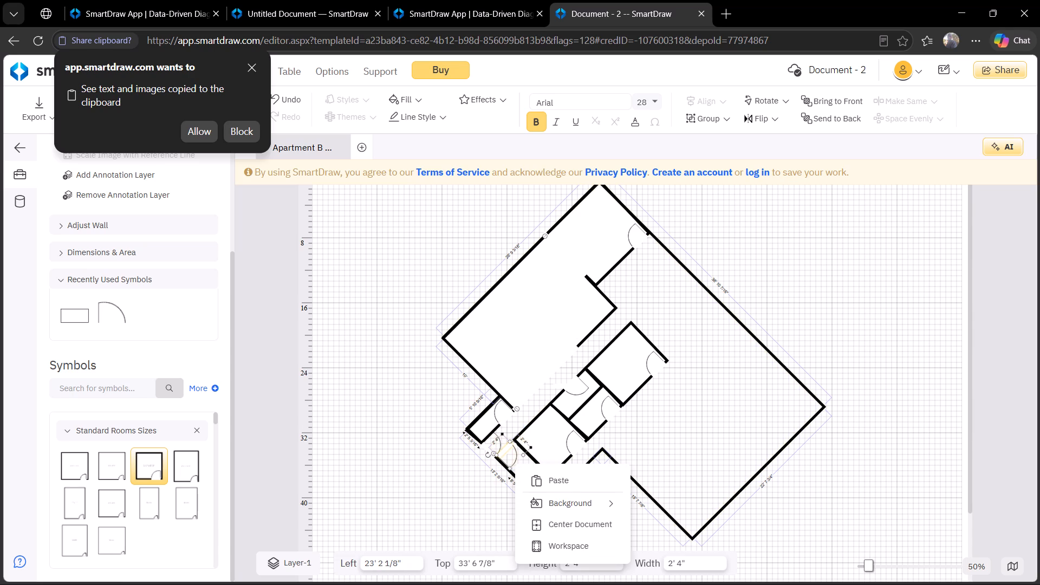
pyautogui.click(505, 450)
pyautogui.click(505, 450)
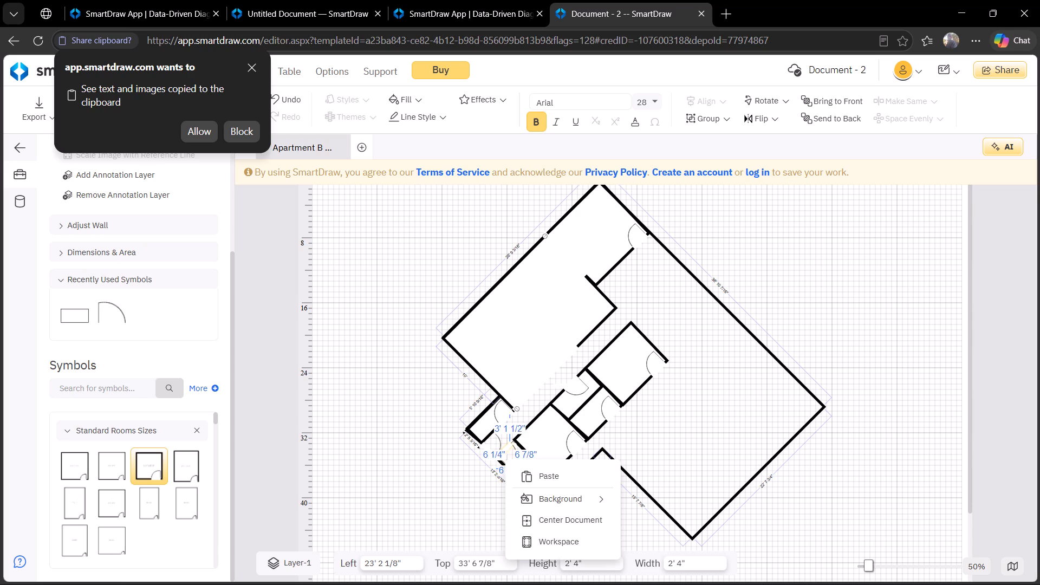
pyautogui.click(563, 455)
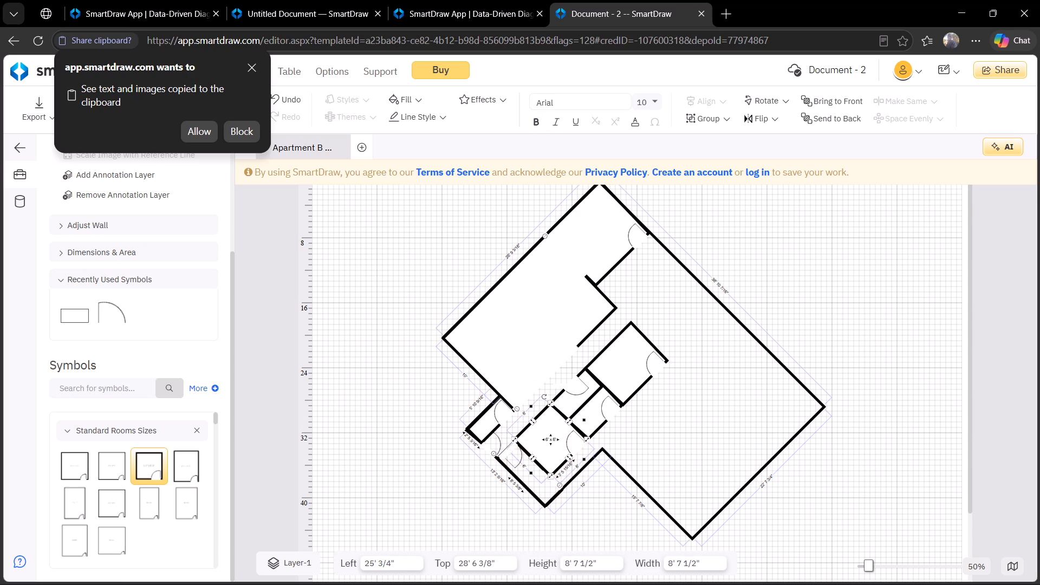
pyautogui.click(595, 519)
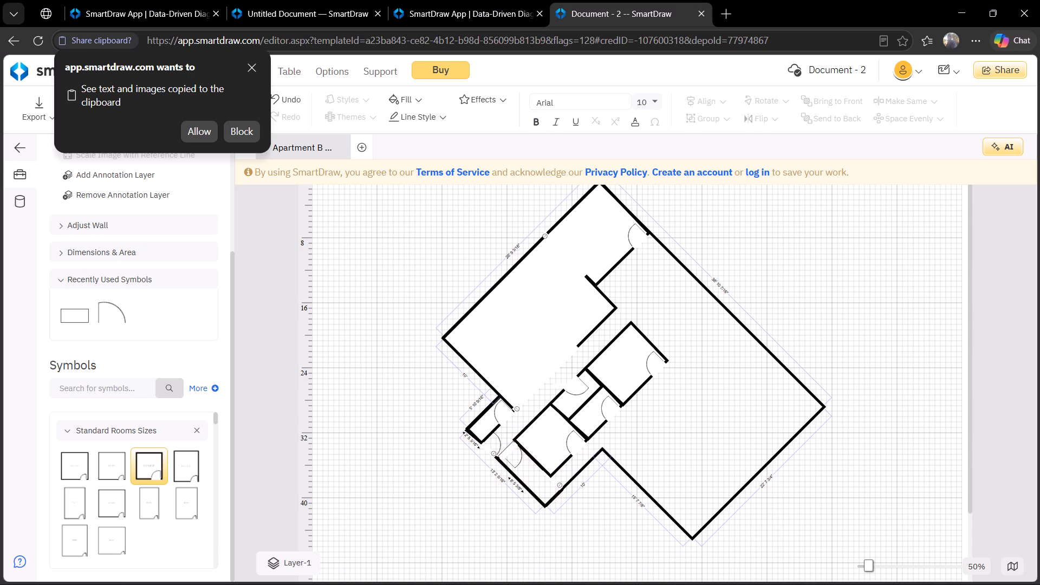